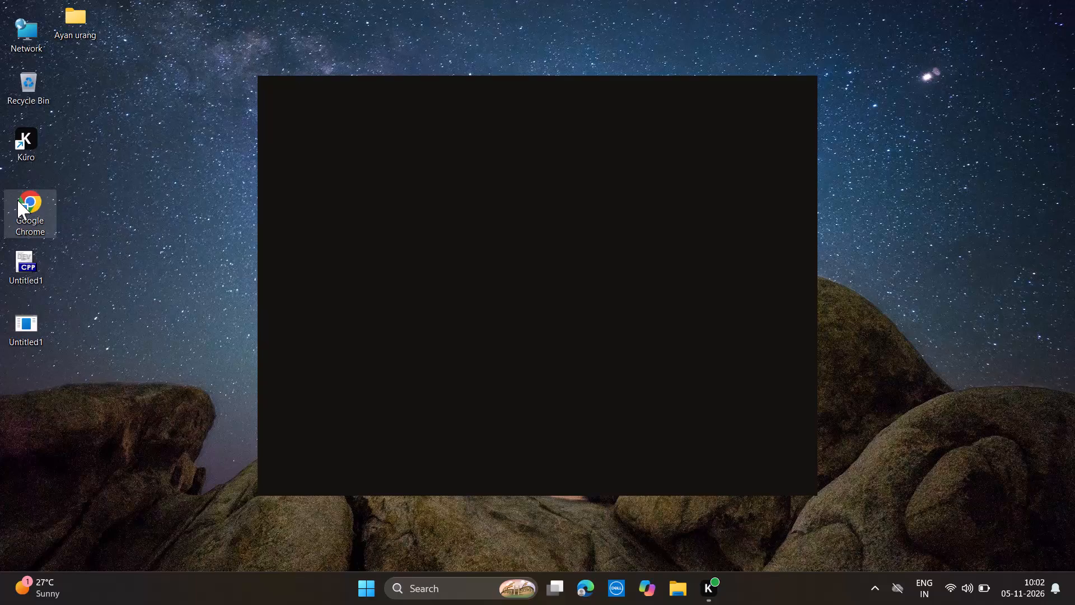
Open Google Chrome from the desktop.
key(Return)
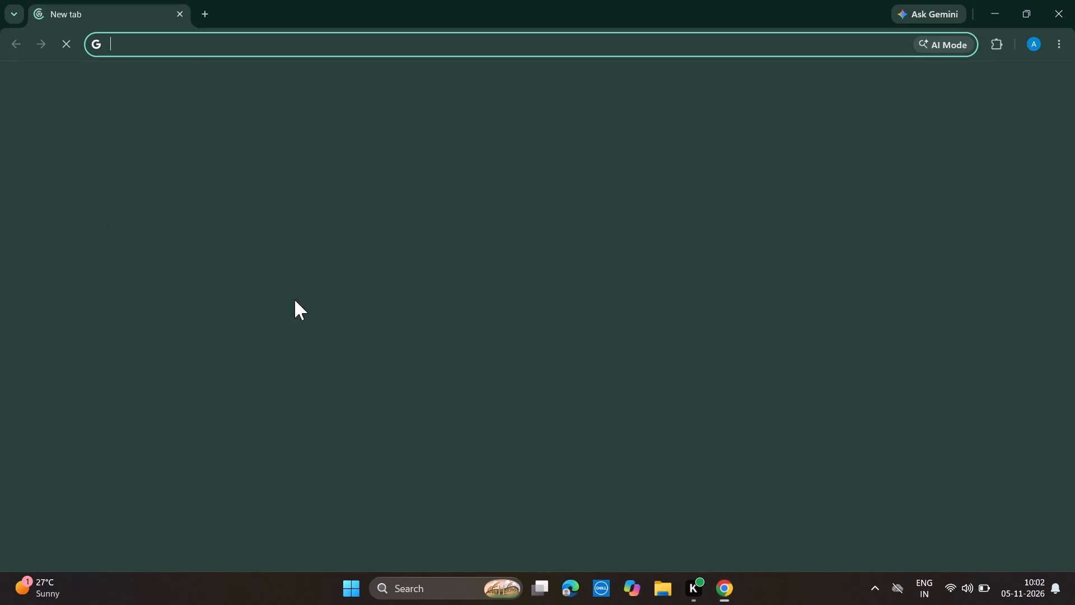
Search Google for "canva login" from the new tab page.
click(364, 272)
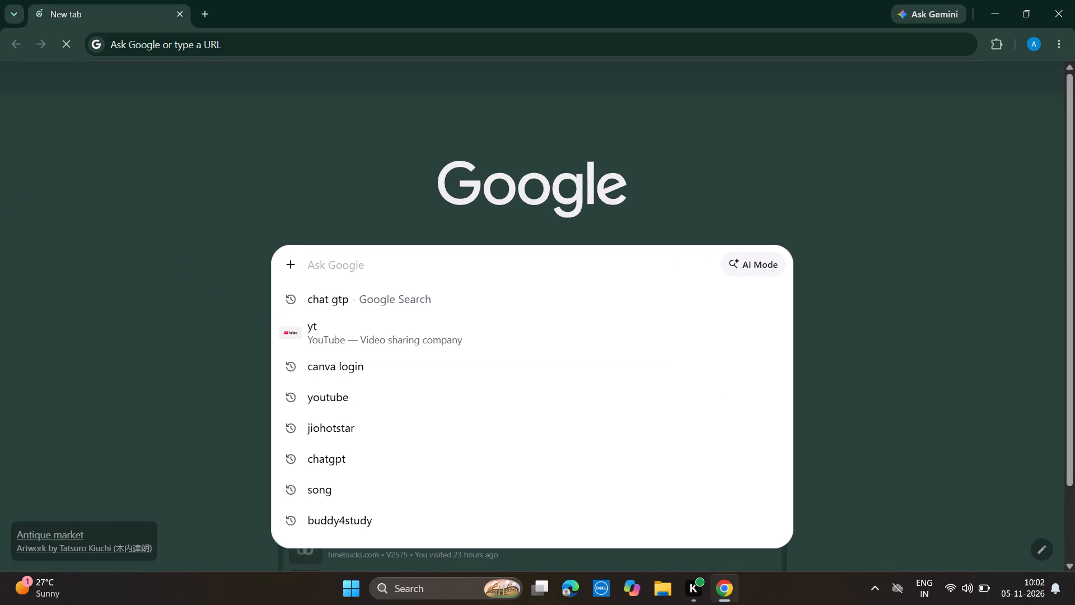
text(can)
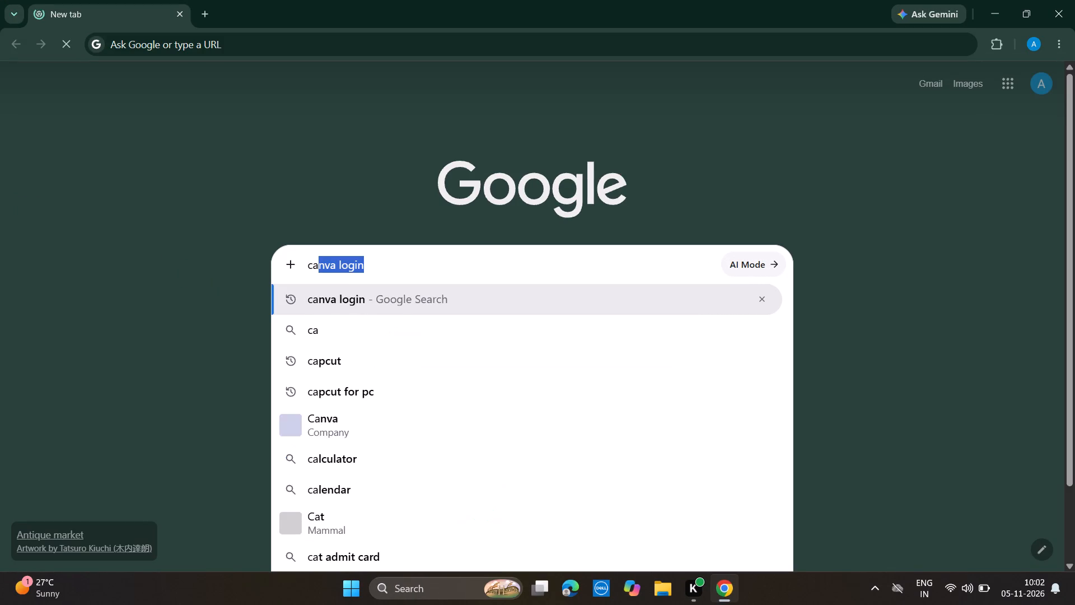
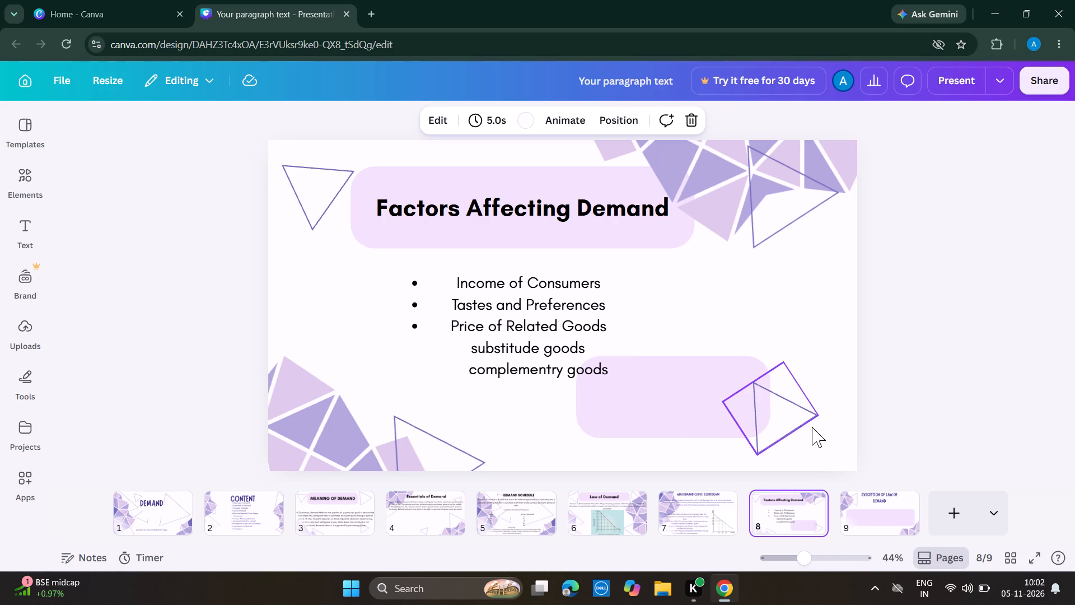
Review pages 9, 1 and 2 of the presentation, including the topic list on the Content page.
click(880, 510)
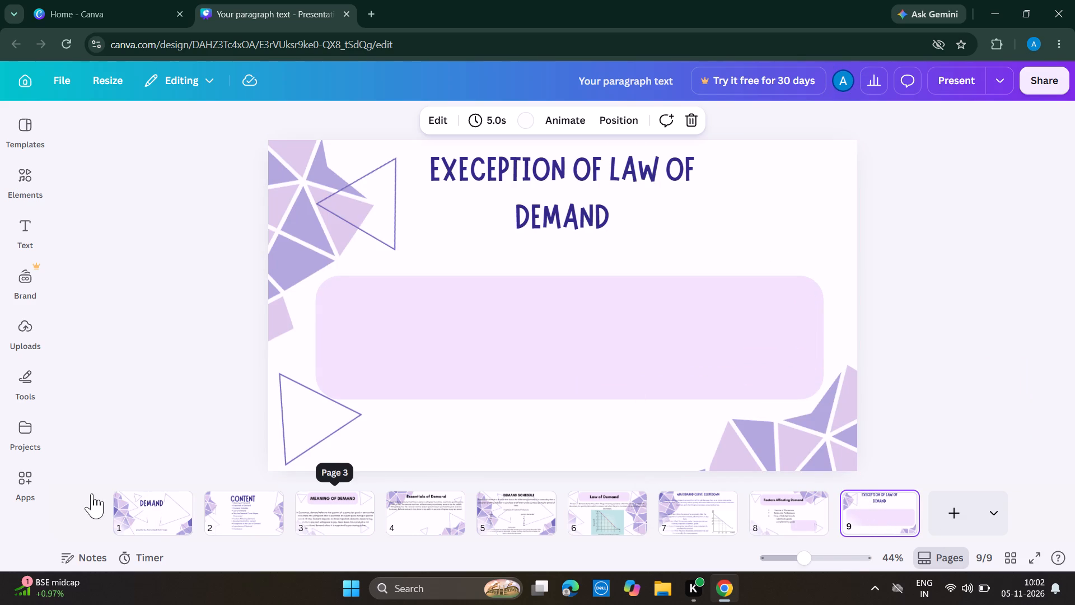
click(153, 515)
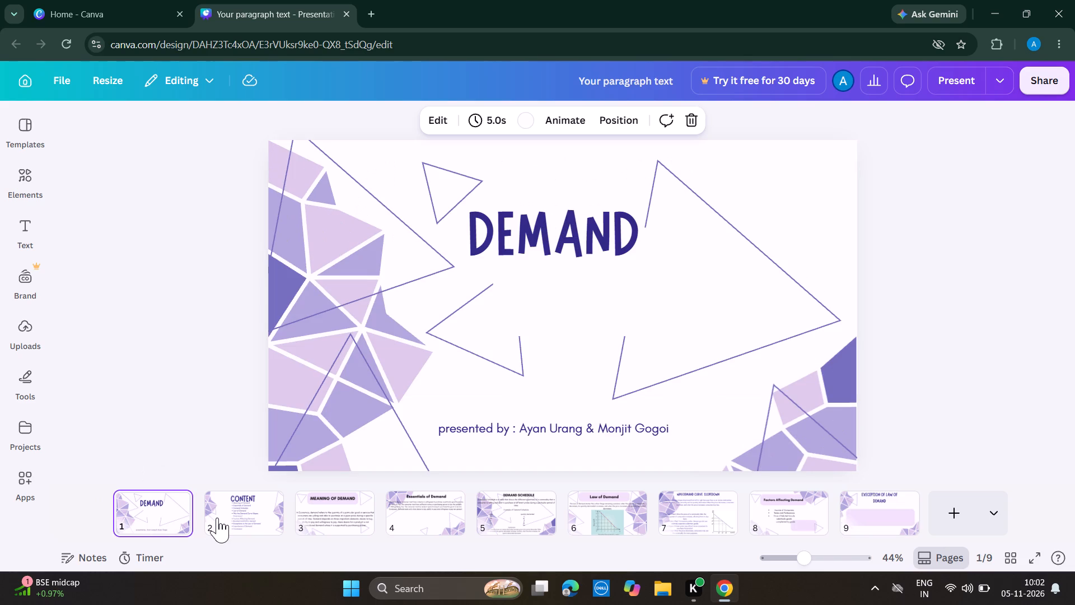
click(217, 518)
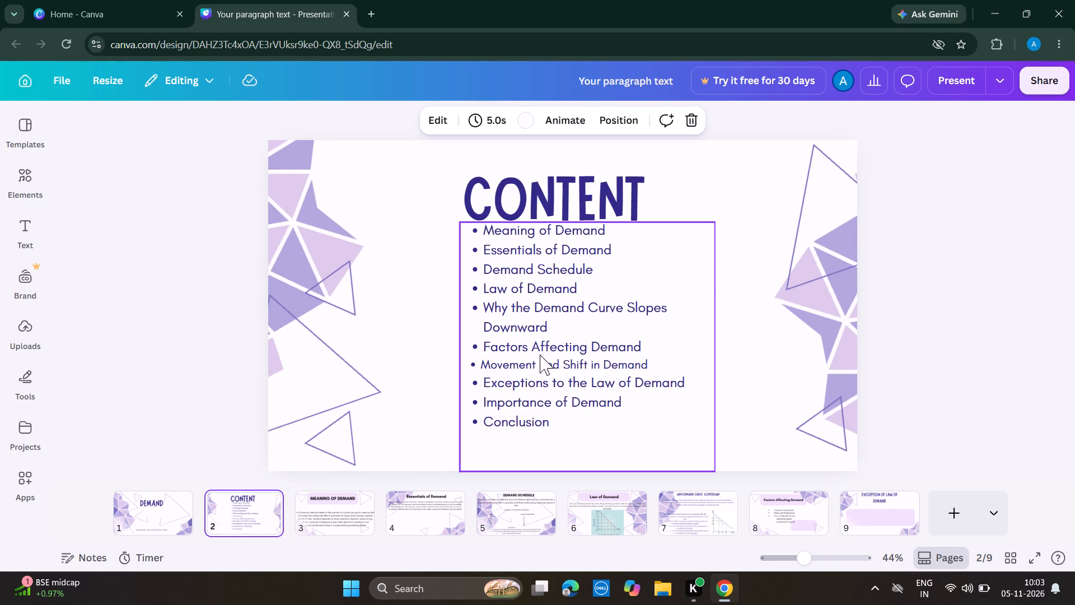
click(511, 367)
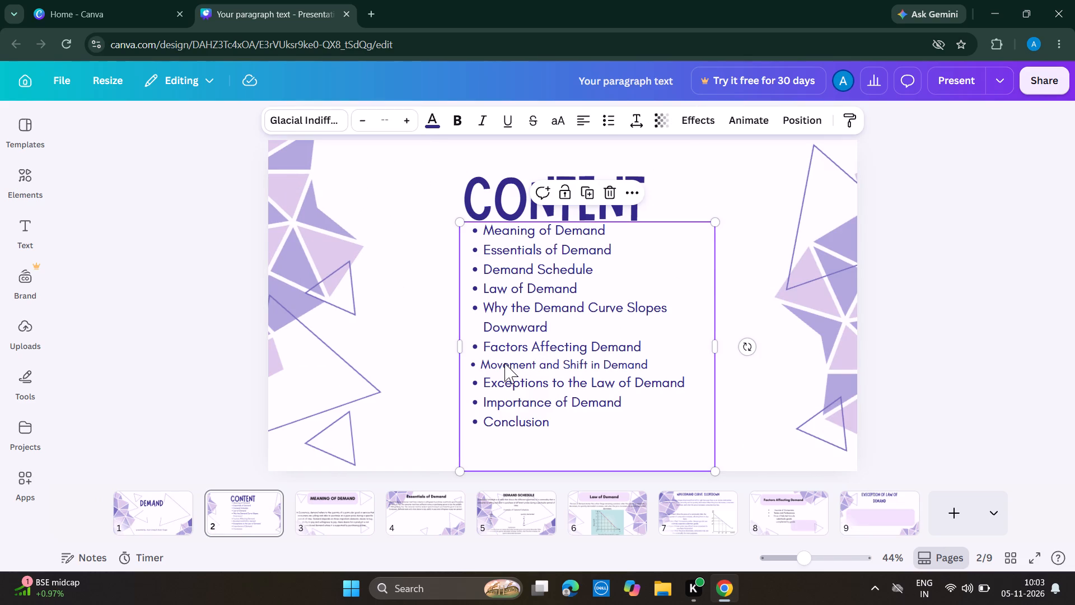
click(492, 348)
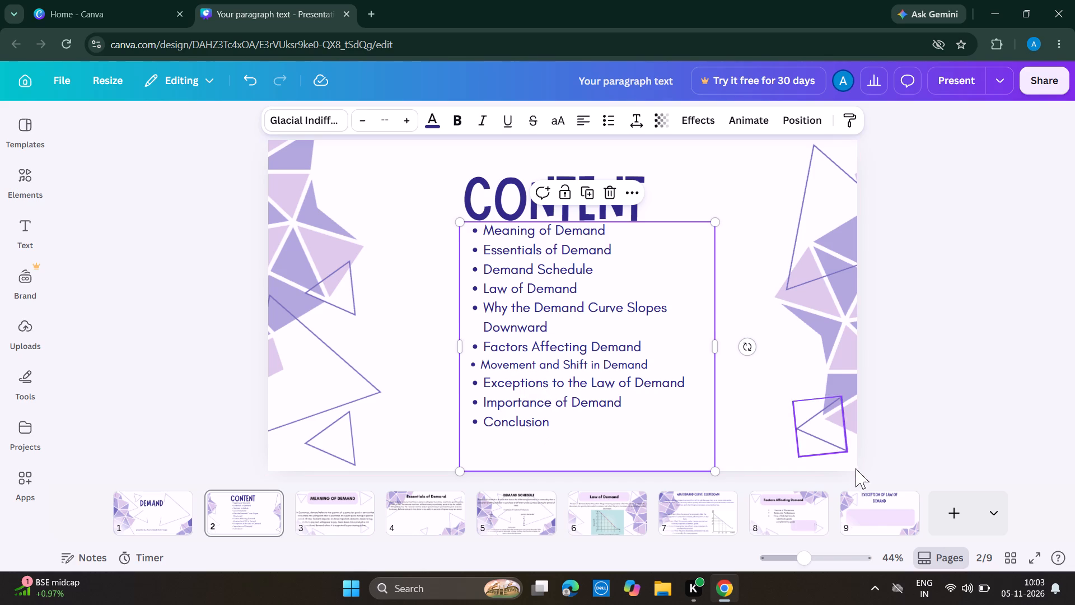
Add a blank page after page 9, the exceptions to the law of demand slide.
click(867, 511)
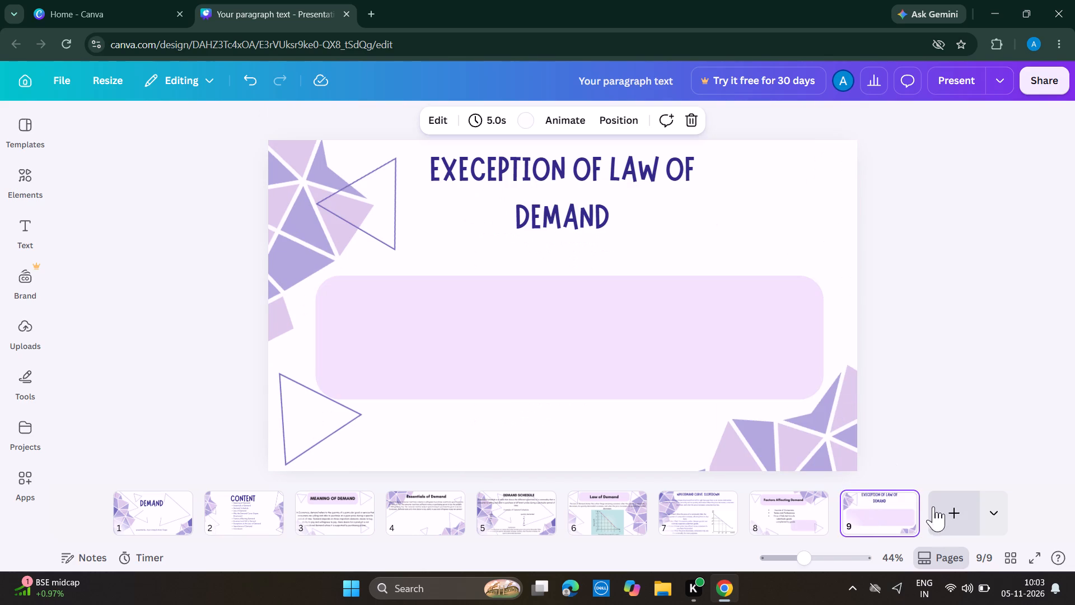
click(941, 515)
click(532, 280)
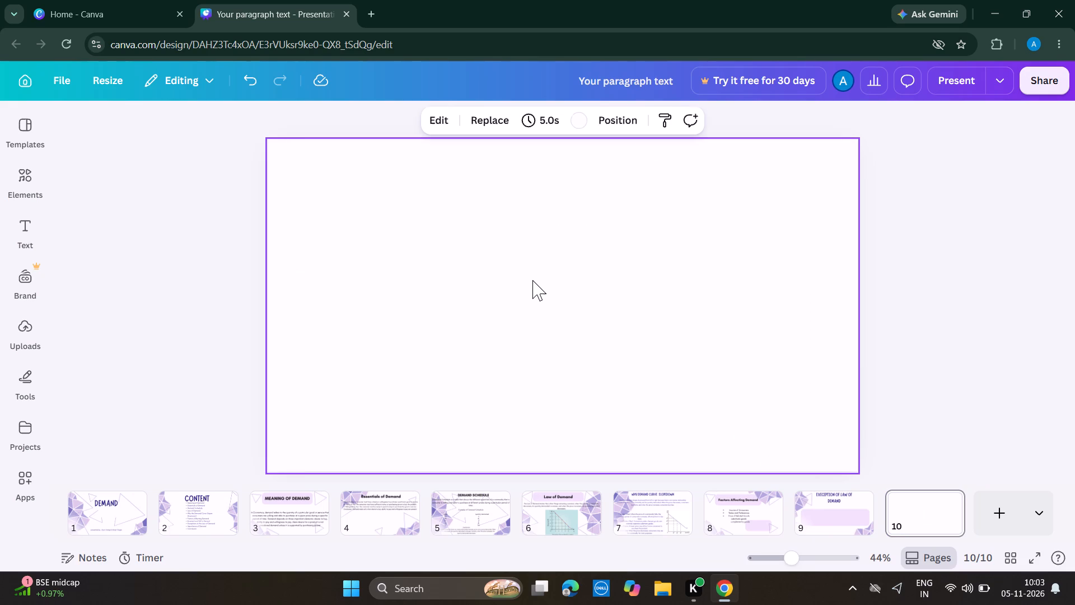
Apply the "Let's Work Together" page of the recently used Purple Geometric Creative Portfolio template to page 10.
click(28, 144)
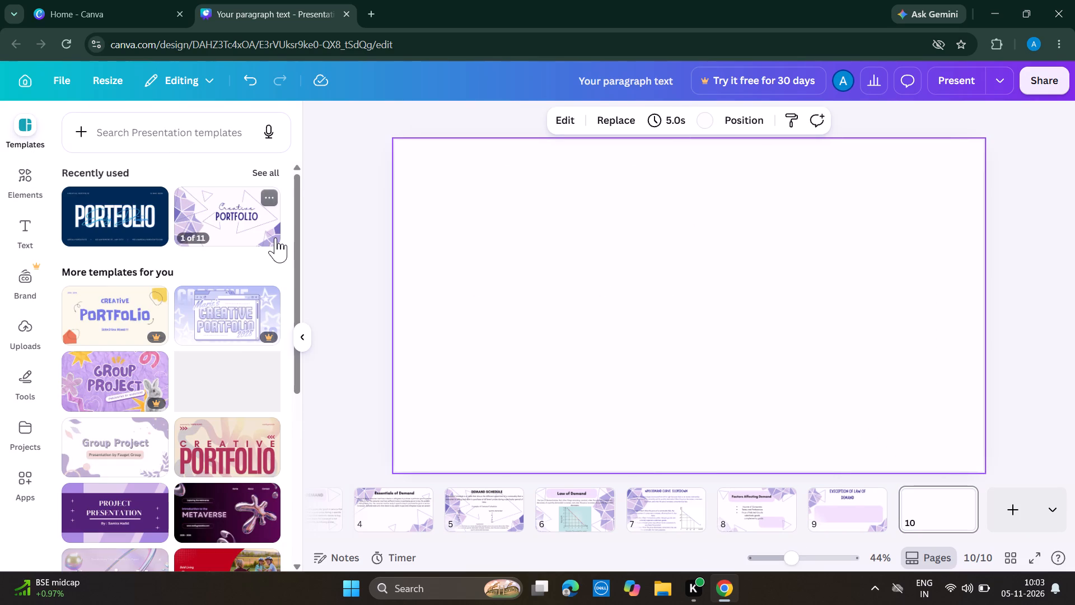
click(229, 224)
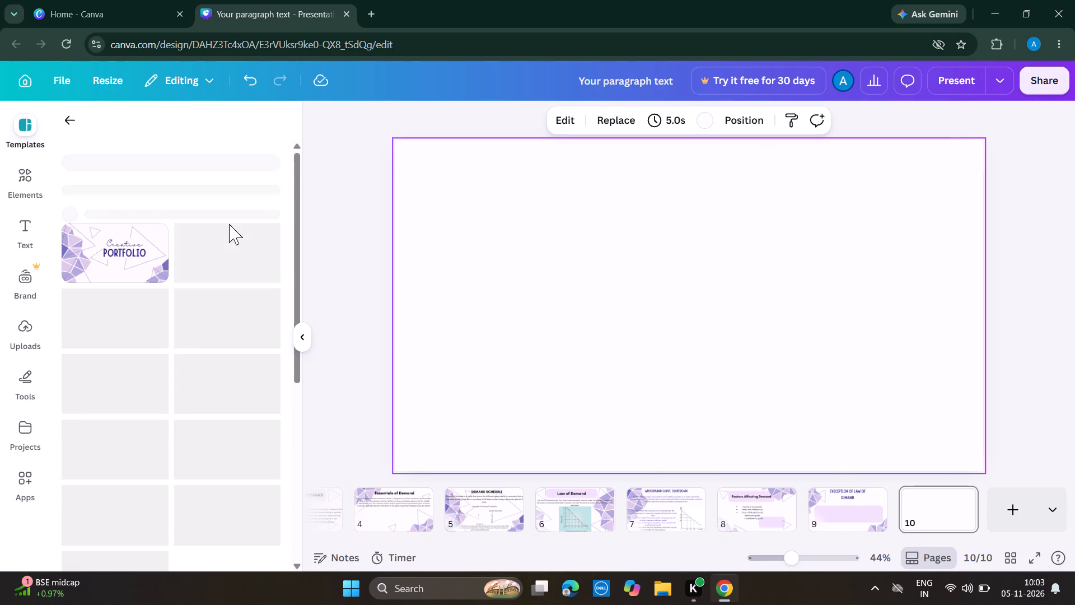
drag(296, 251, 290, 321)
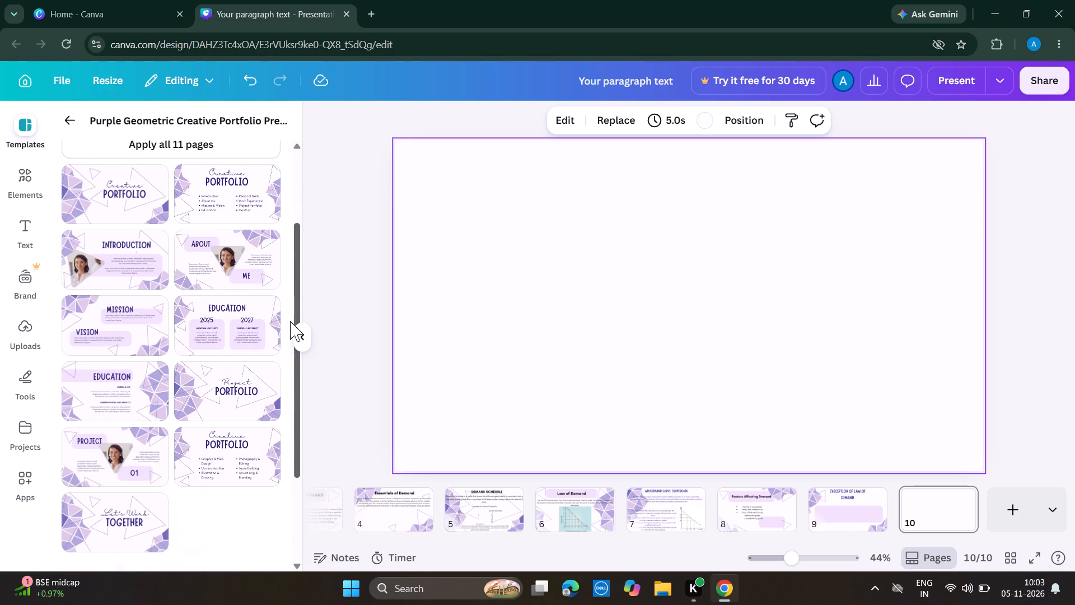
drag(290, 321, 277, 388)
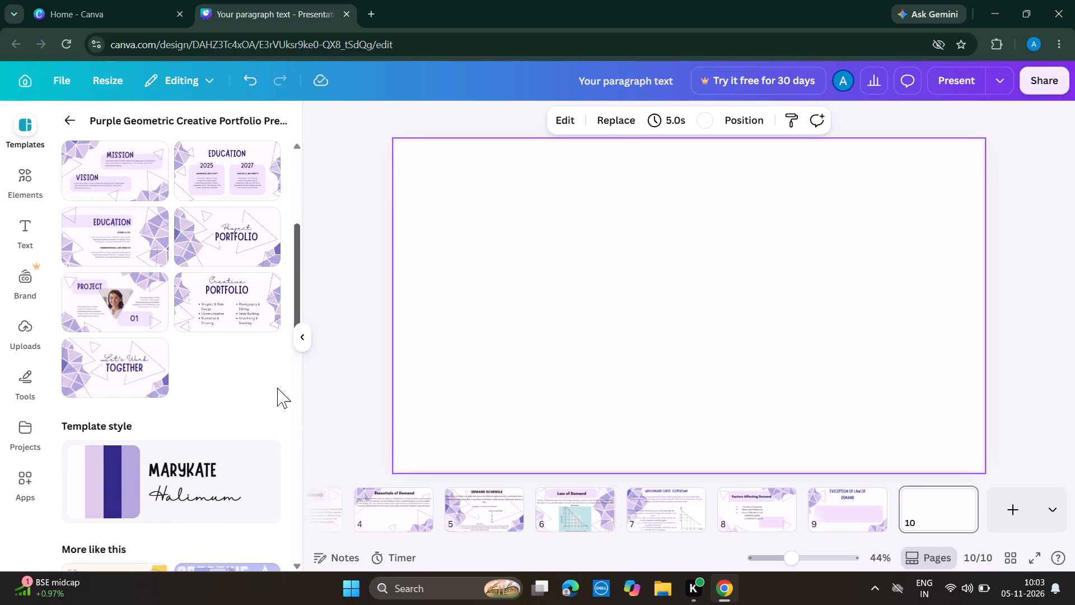
drag(277, 388, 277, 386)
click(130, 375)
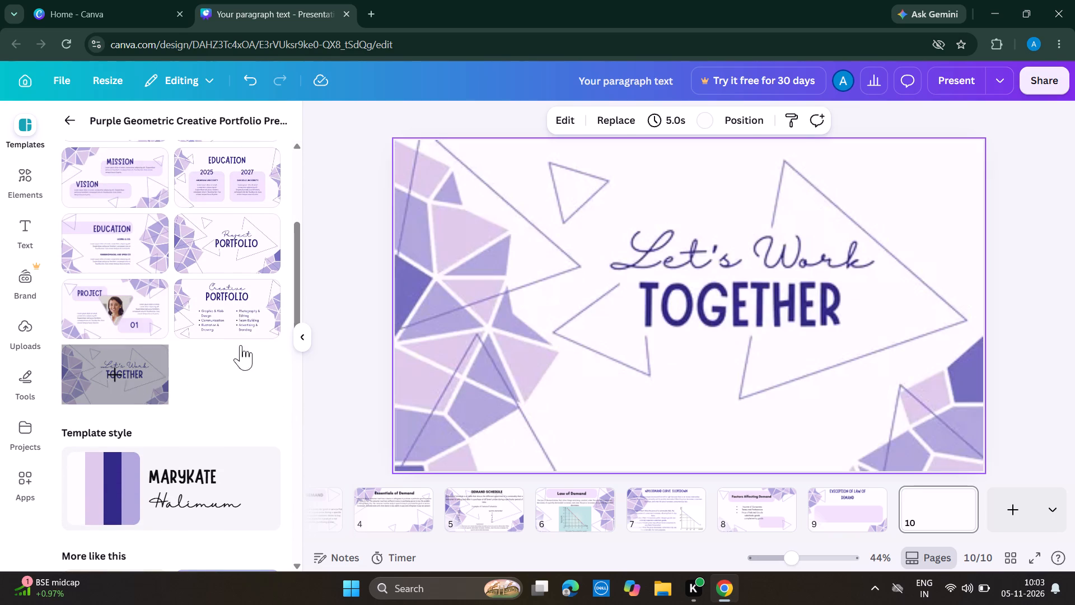
Delete the script text "Let's Work" from page 10.
click(669, 250)
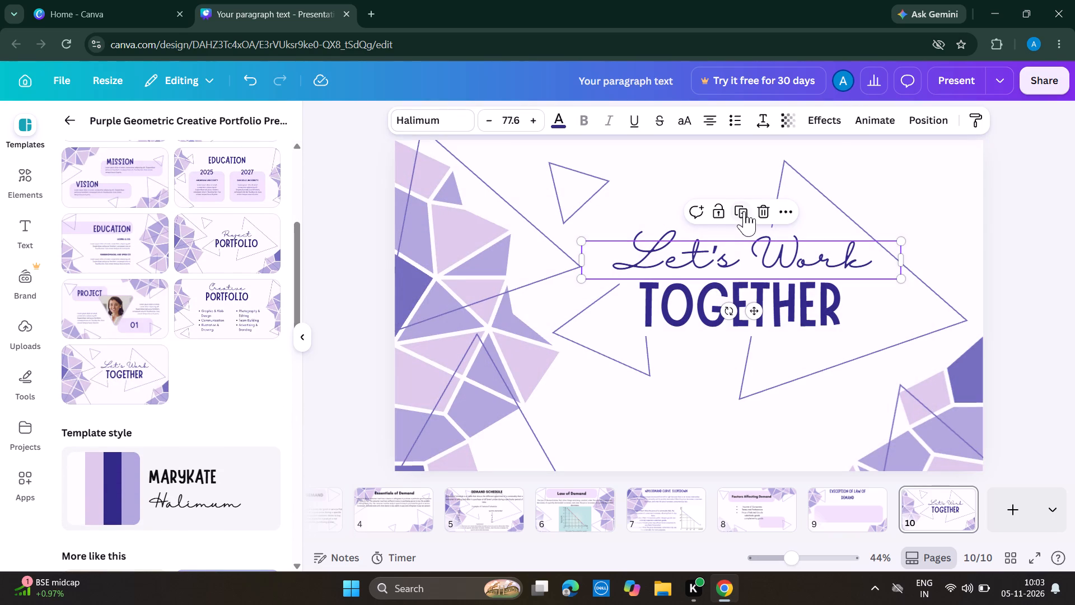
click(764, 210)
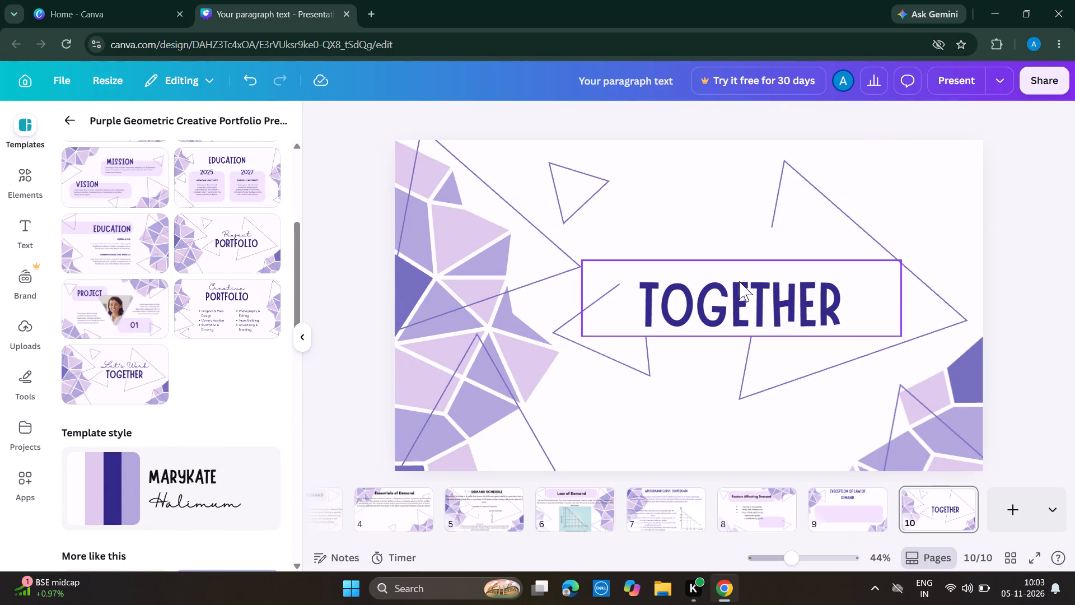
Move the "TOGETHER" heading up to the top of the slide.
click(738, 286)
drag(675, 284, 674, 283)
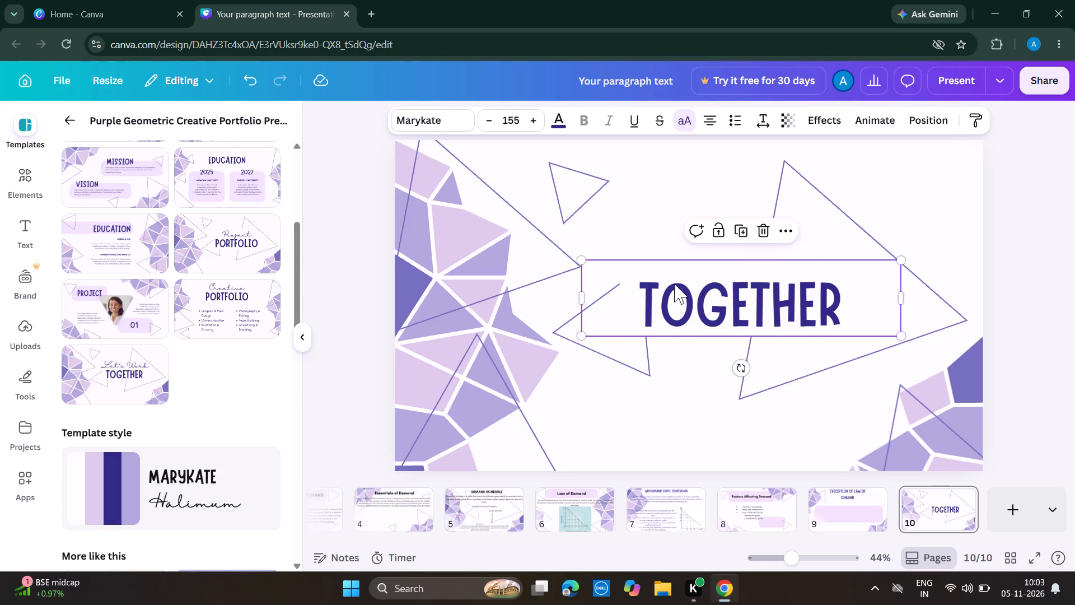
drag(674, 283, 605, 167)
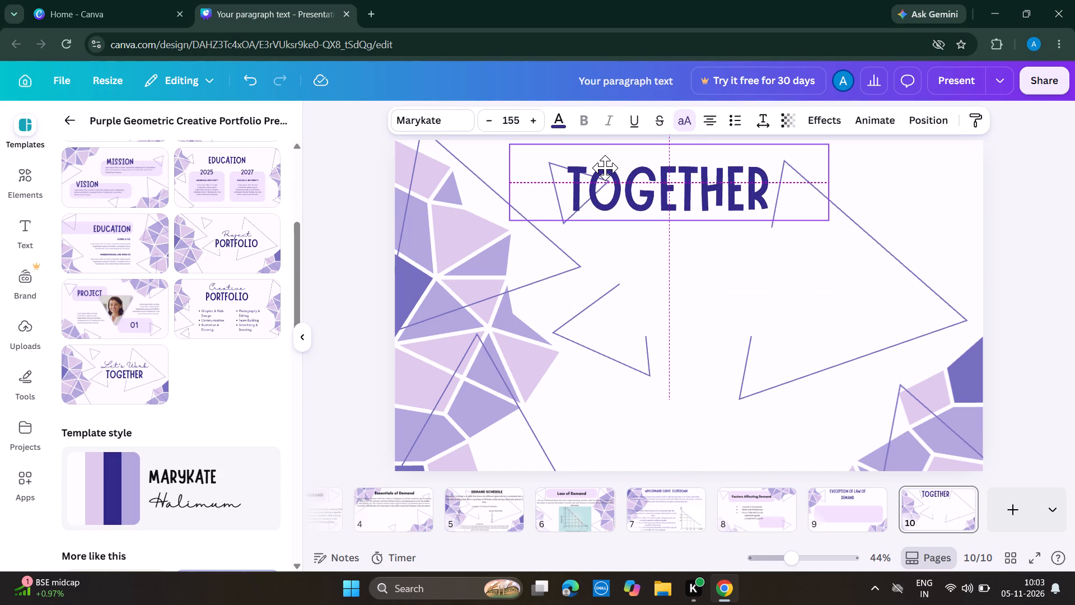
drag(605, 167, 605, 174)
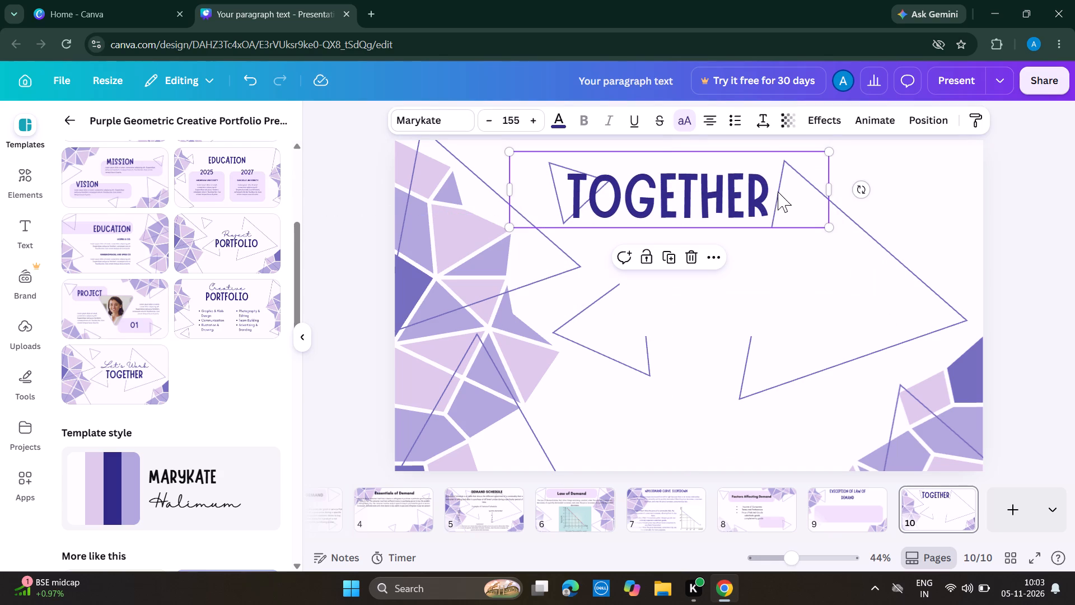
Replace the "TOGETHER" heading text with "importance of demand".
click(778, 192)
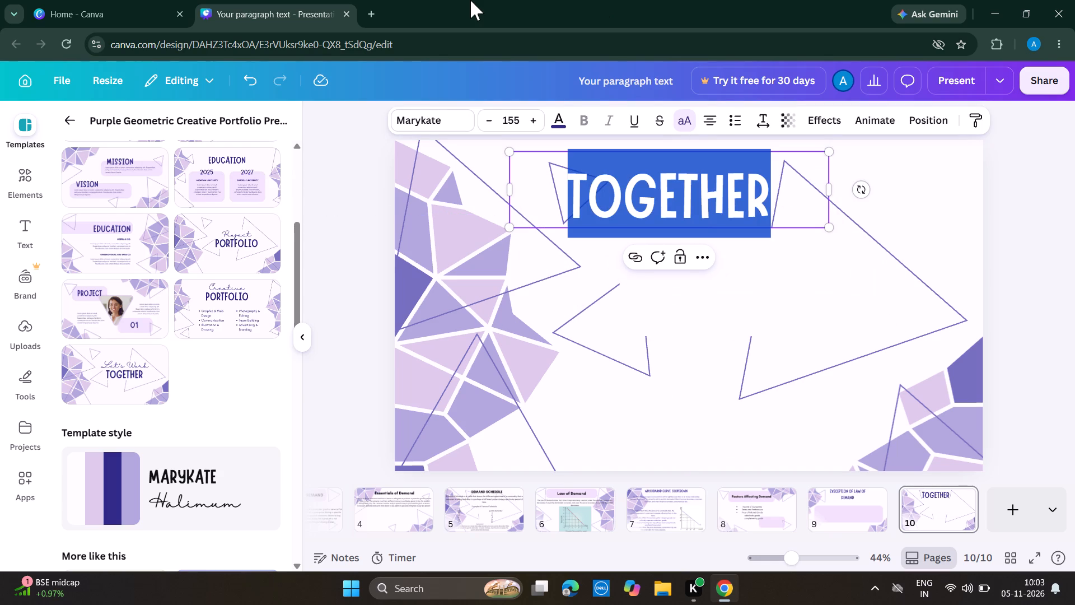
key(BackSpace)
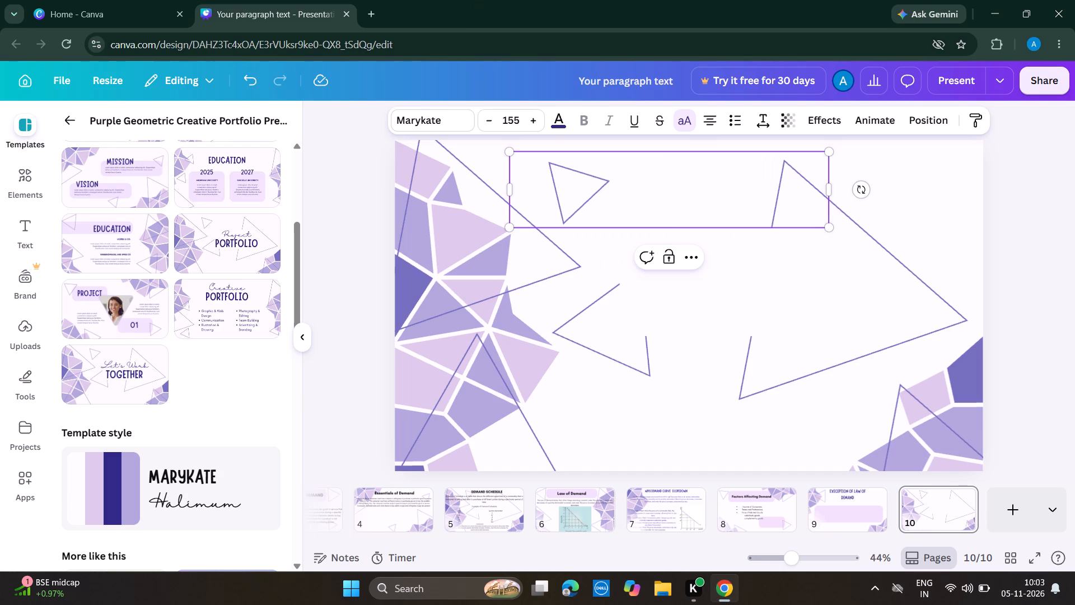
text(imp)
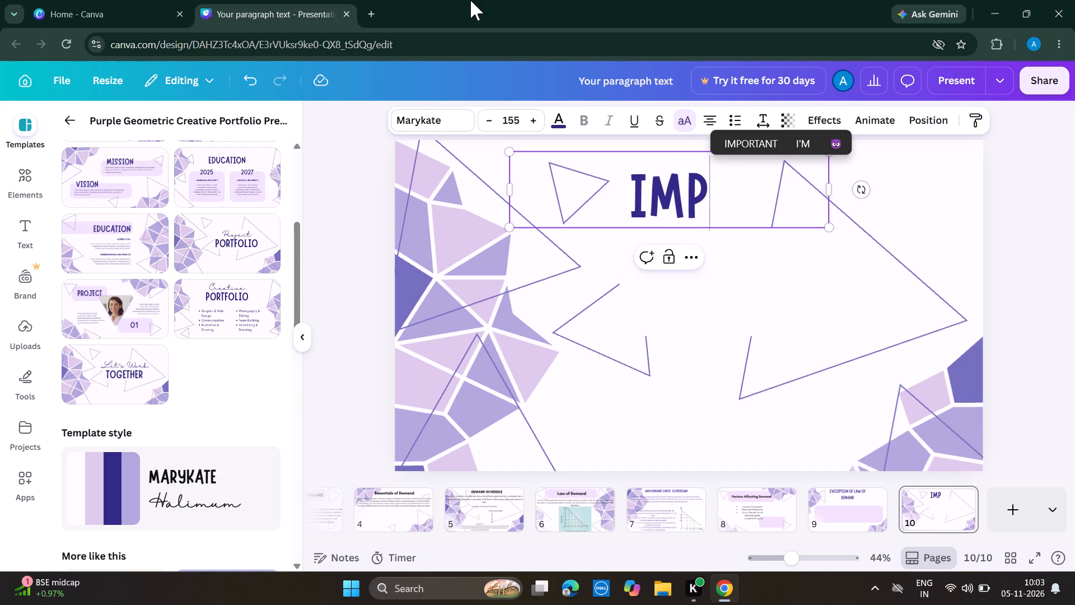
text(ort)
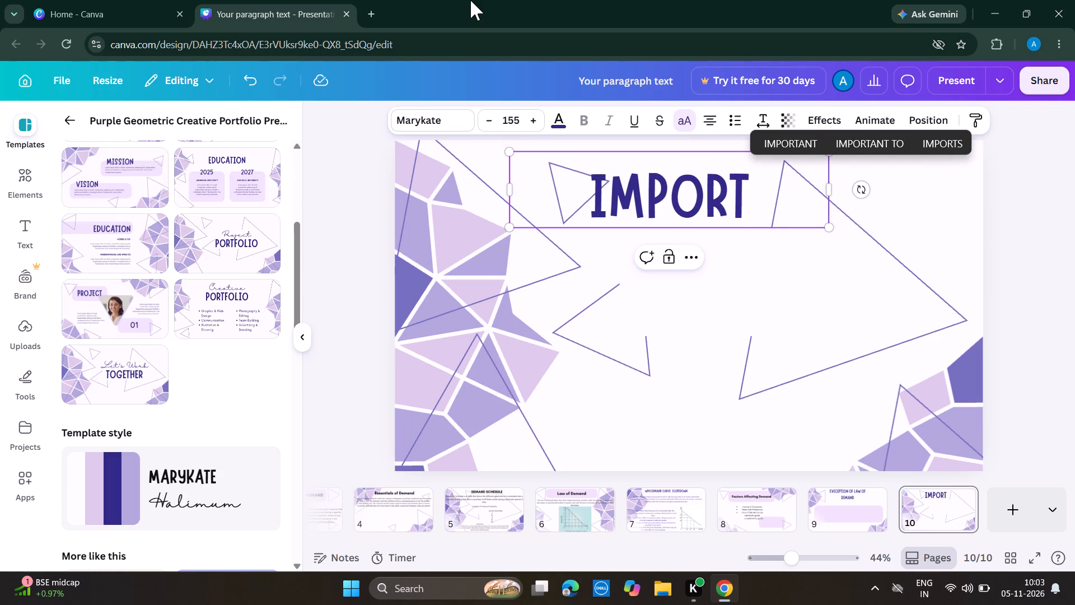
text(an)
text(ce of)
key(space)
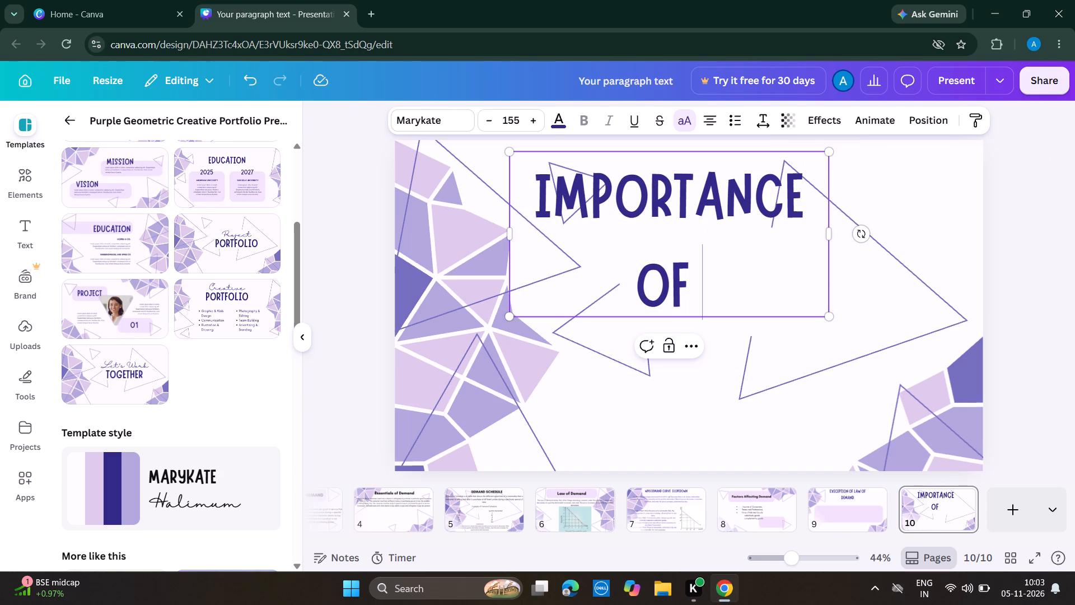
text(demand)
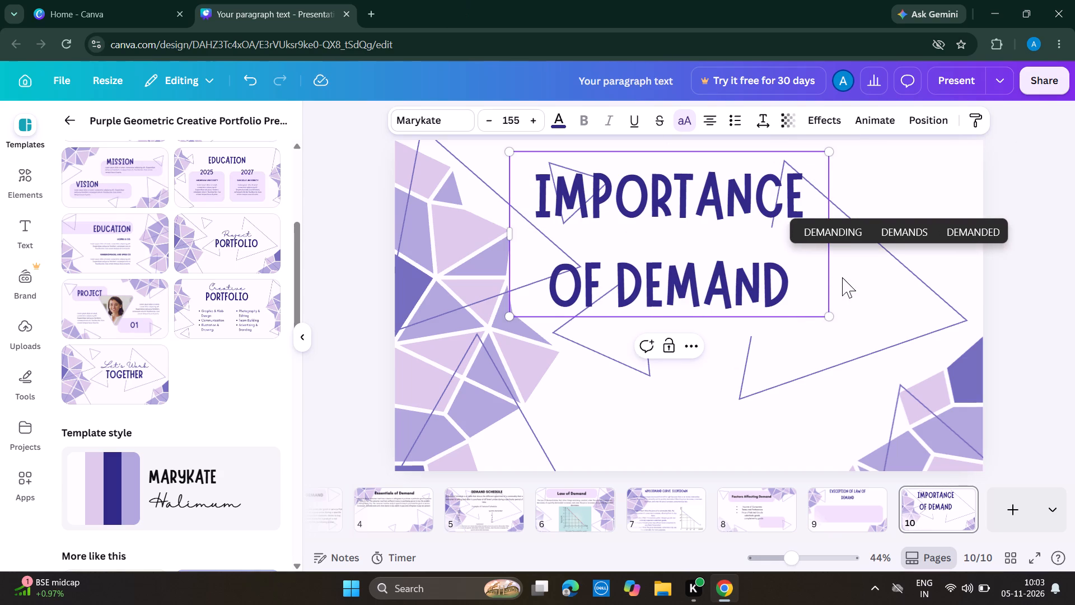
Reduce the heading's font size to 94.2.
drag(806, 274, 732, 281)
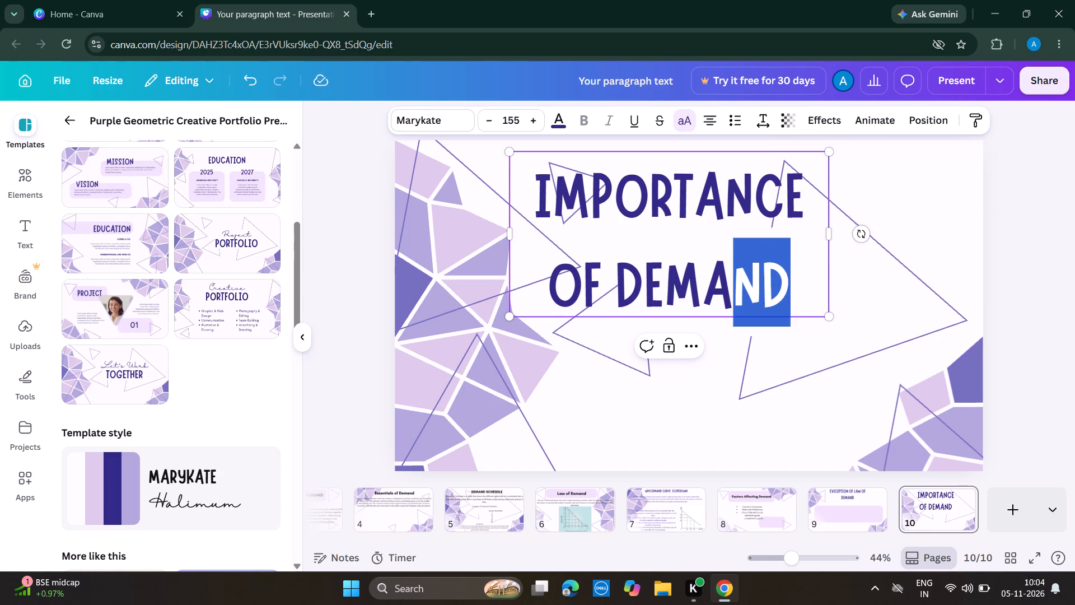
drag(732, 281, 794, 266)
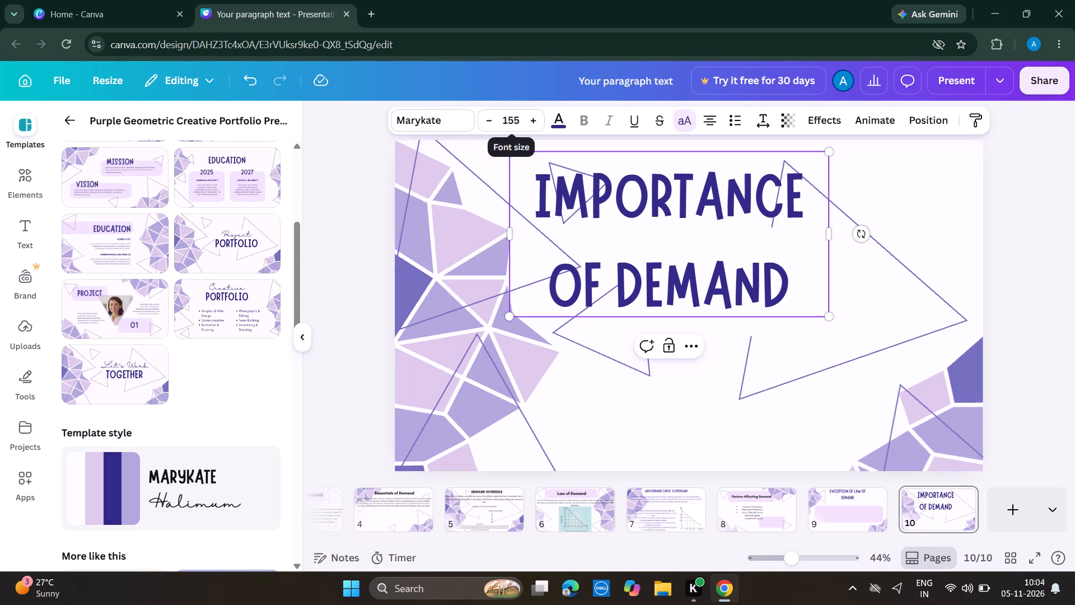
click(485, 123)
triple_click(485, 123)
triple_click(485, 123)
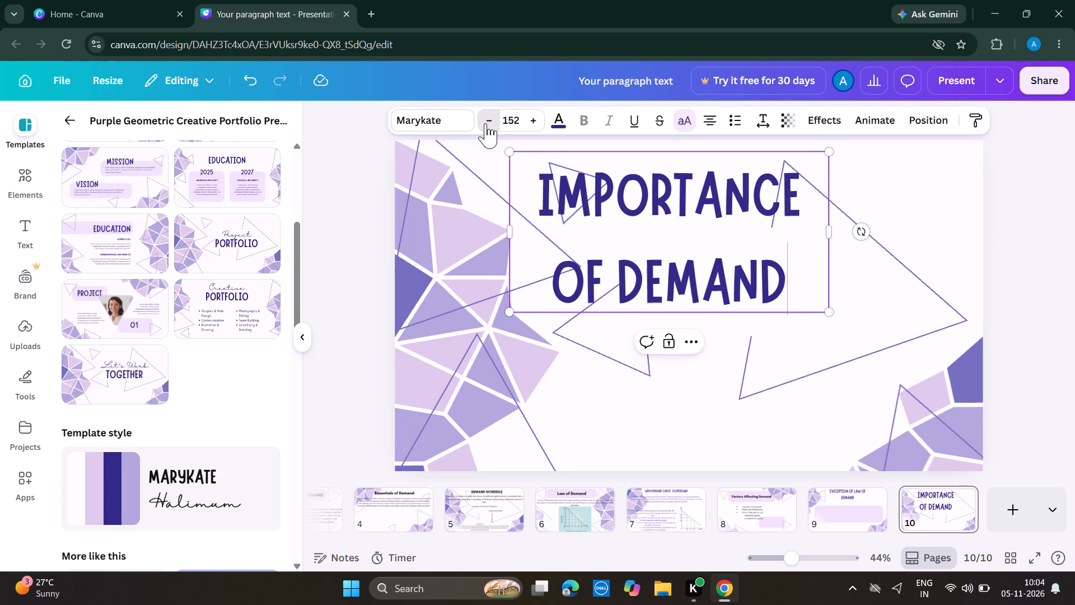
double_click(485, 123)
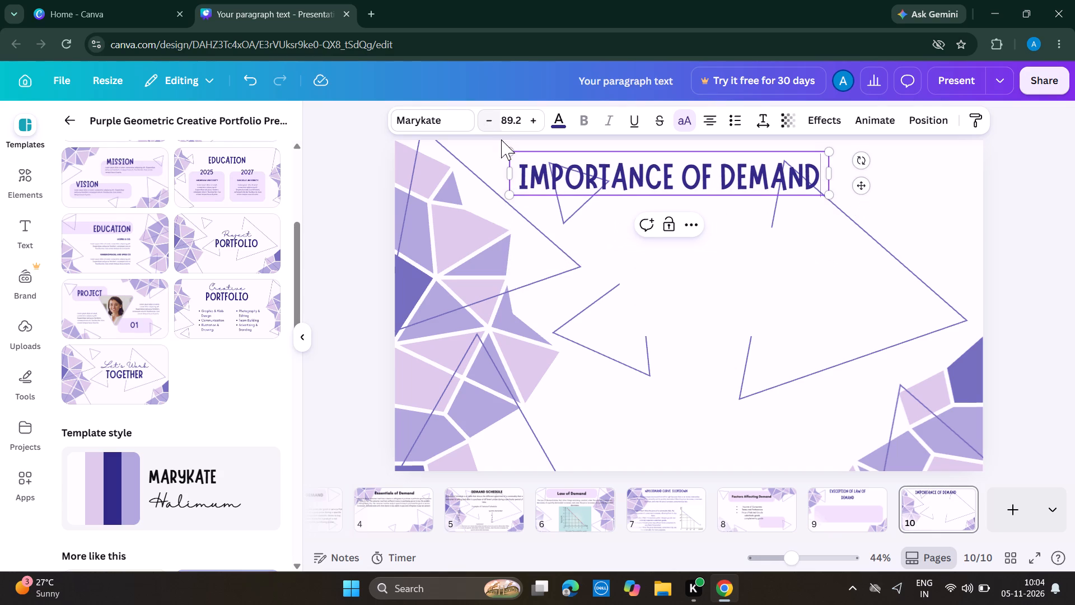
triple_click(527, 128)
double_click(527, 128)
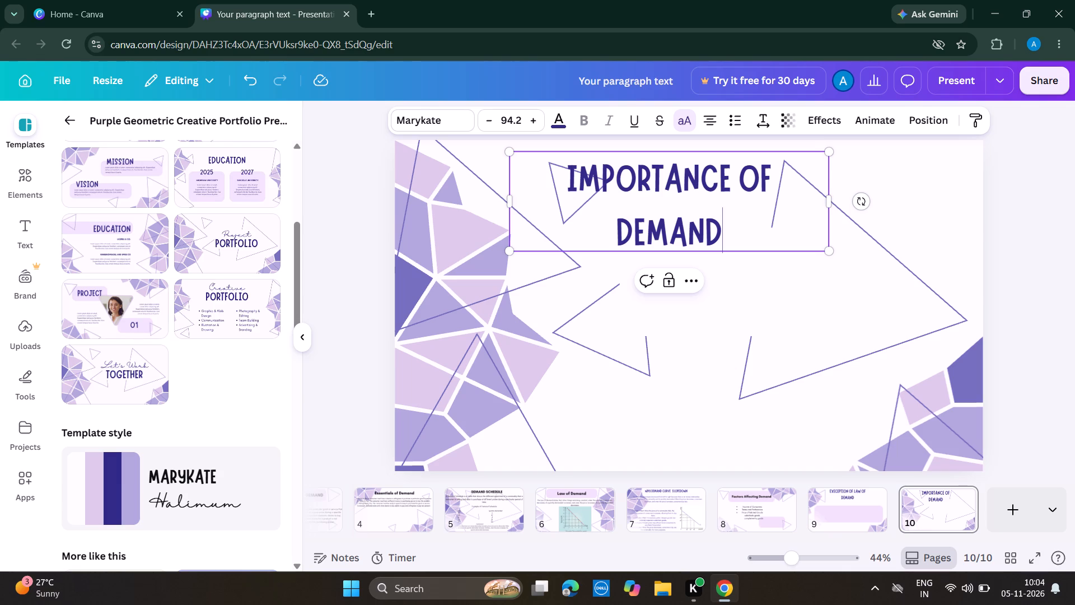
Narrow the heading's text box to fit its two lines and place it near the top middle of the slide.
drag(832, 204, 782, 216)
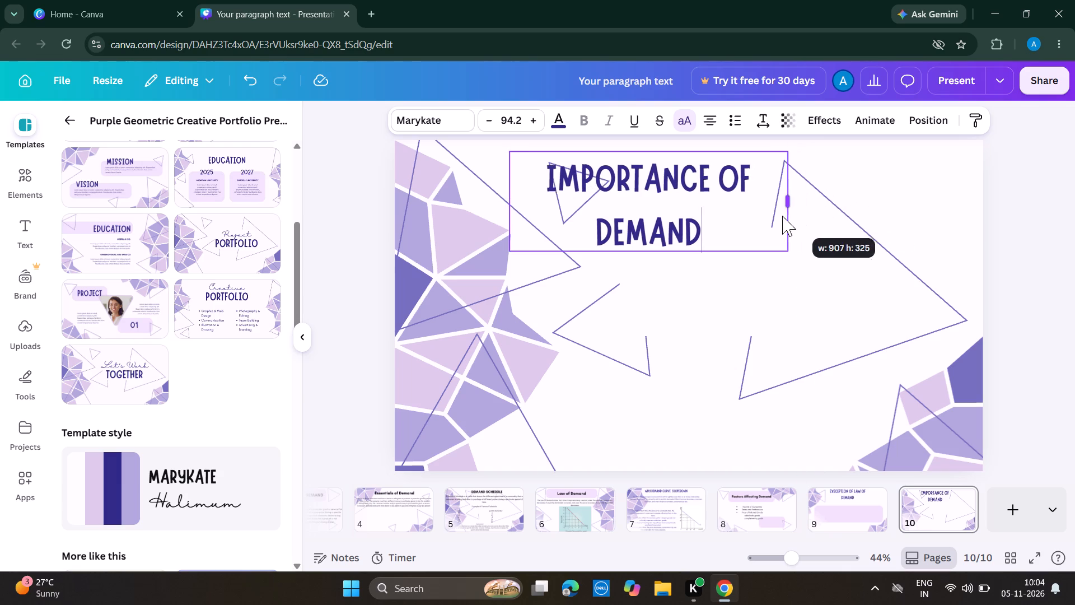
drag(782, 216, 760, 221)
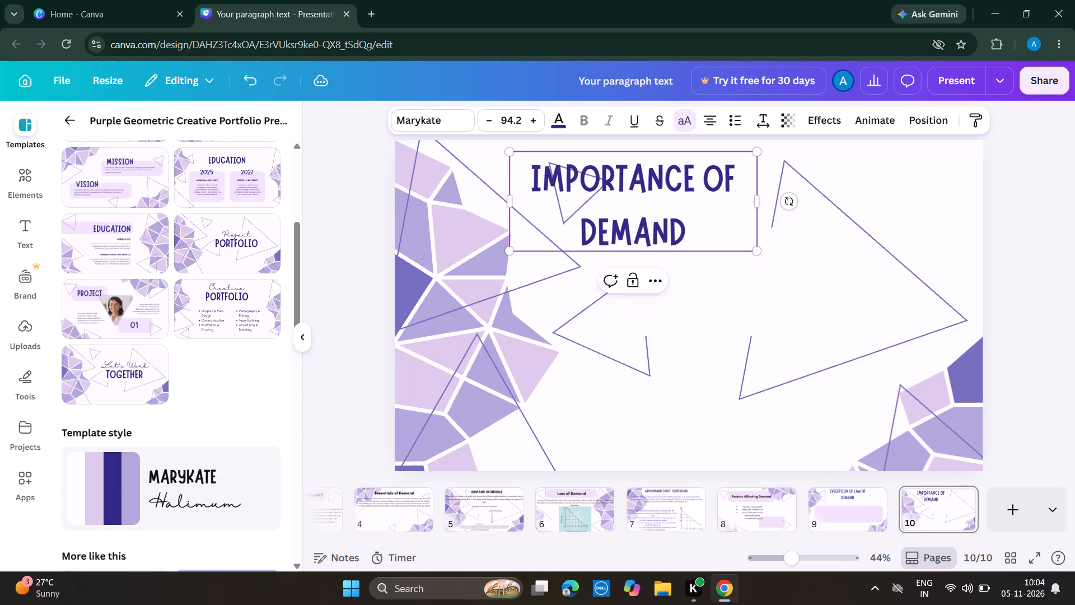
drag(618, 212, 625, 196)
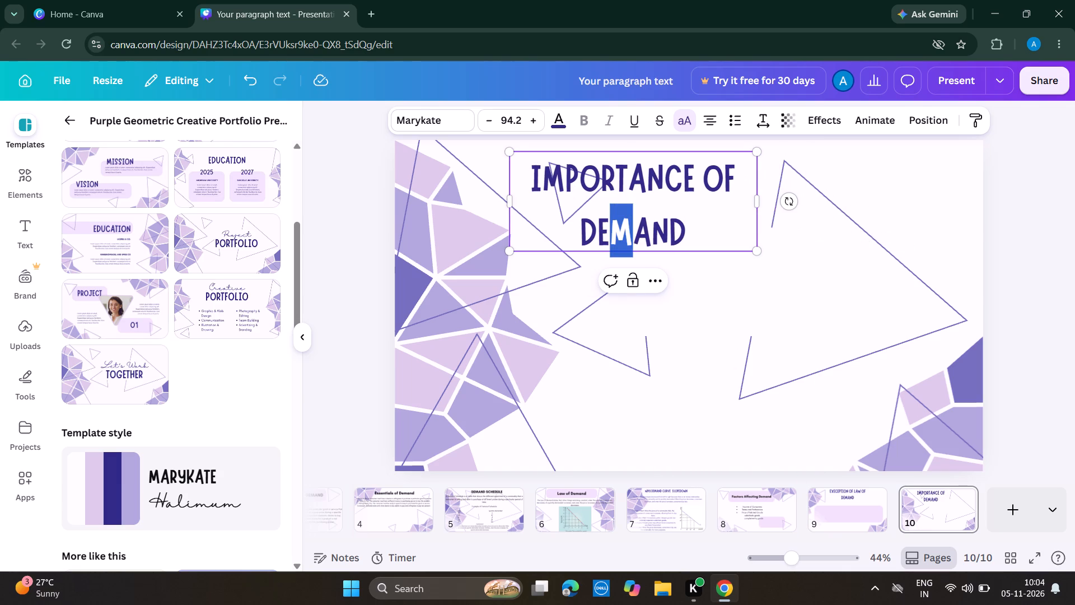
click(726, 299)
drag(618, 157, 652, 156)
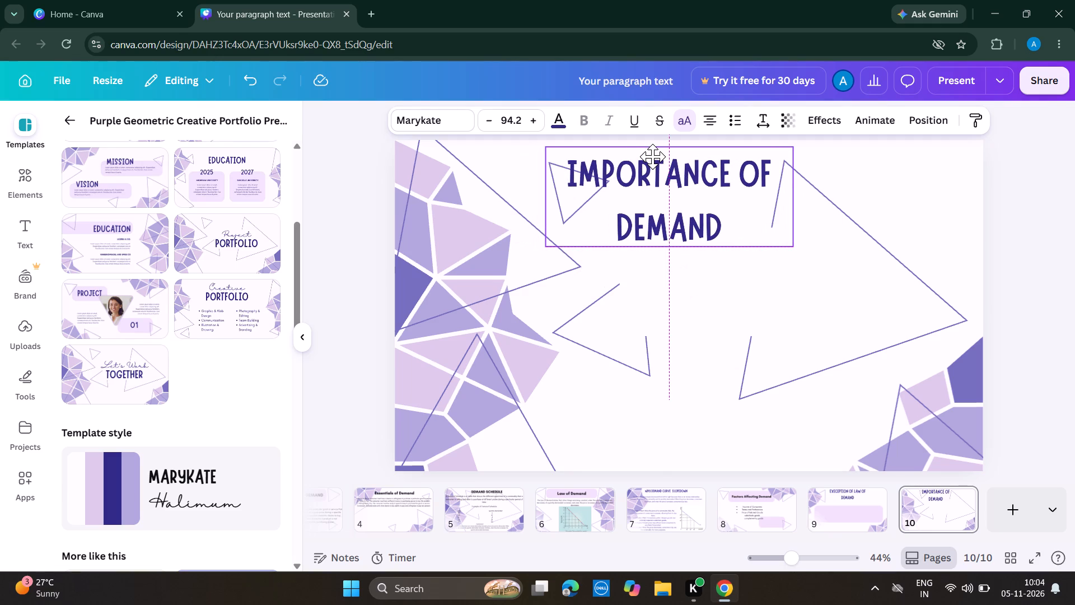
drag(652, 156, 660, 156)
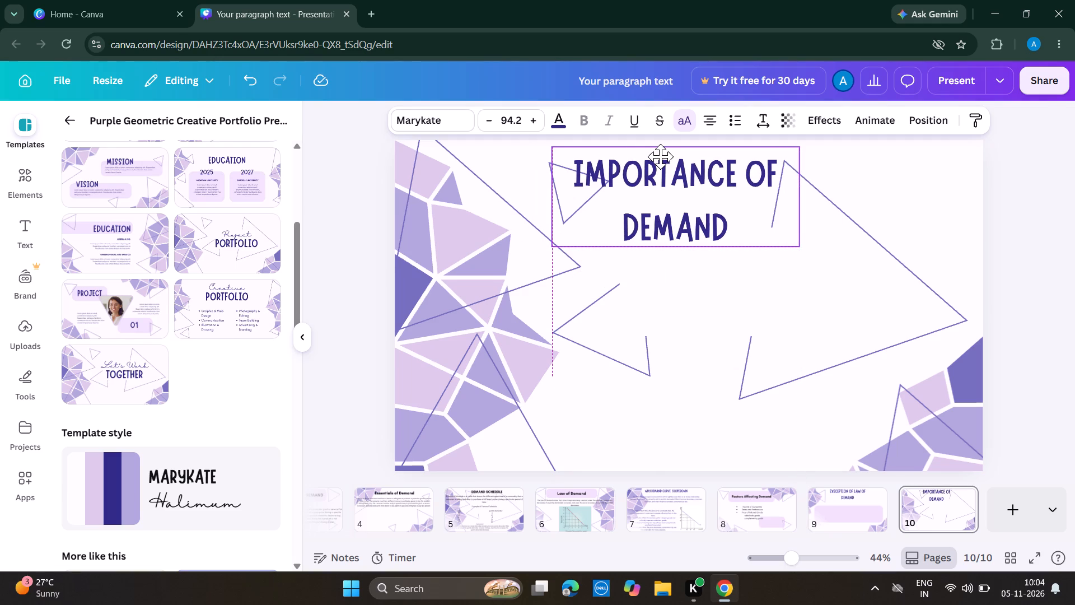
drag(660, 156, 655, 156)
click(701, 395)
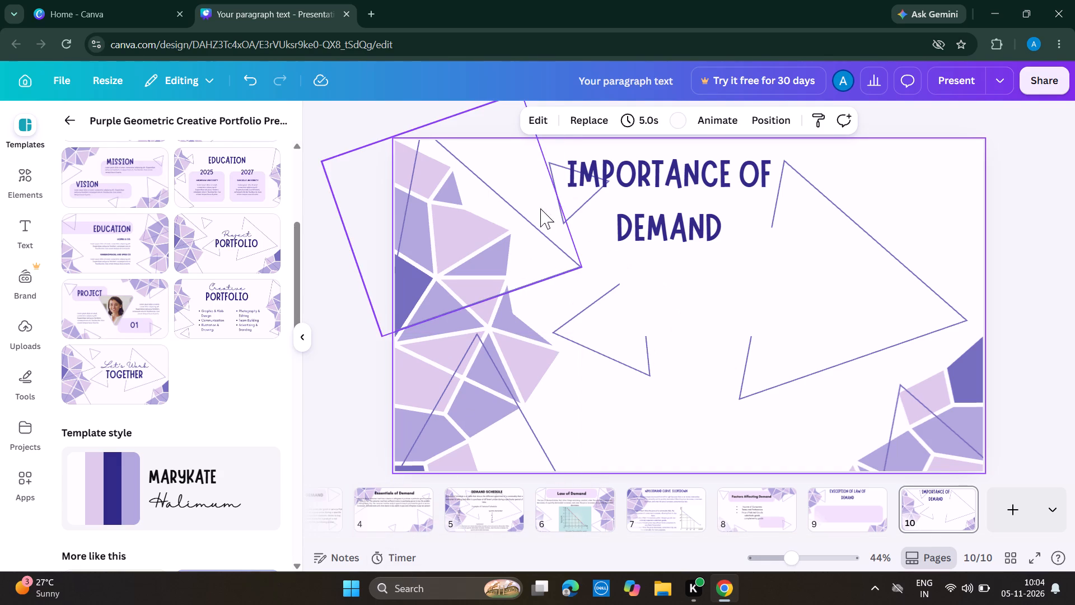
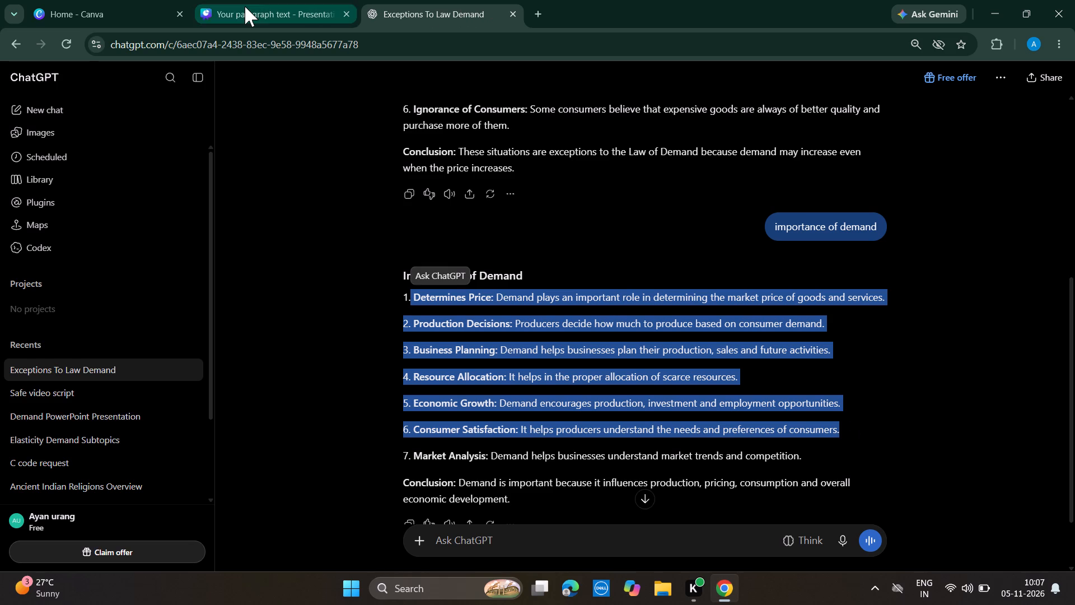
click(245, 6)
click(625, 297)
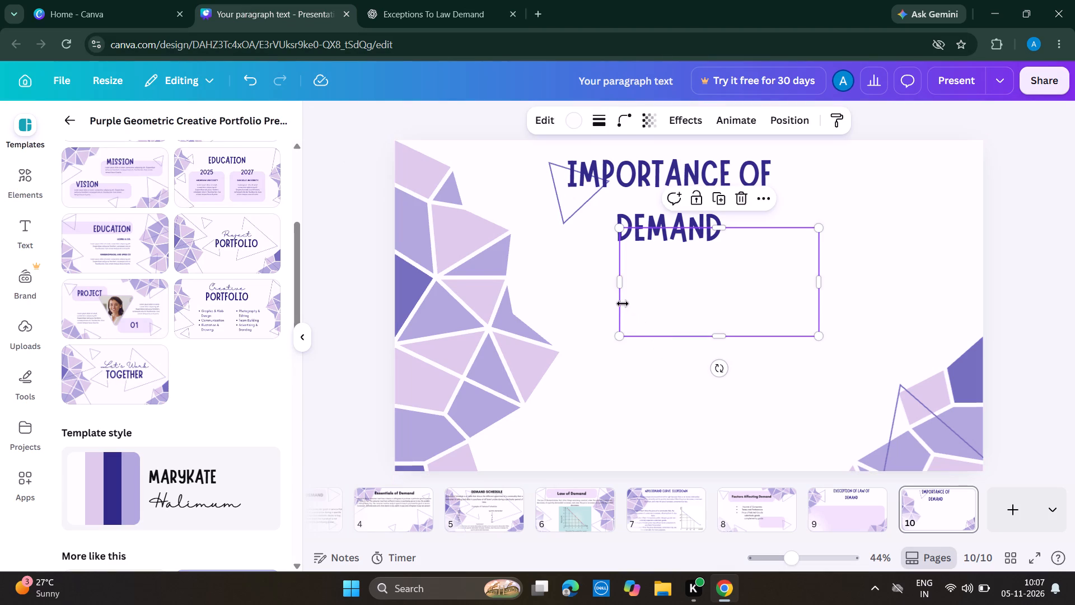
click(619, 350)
click(604, 307)
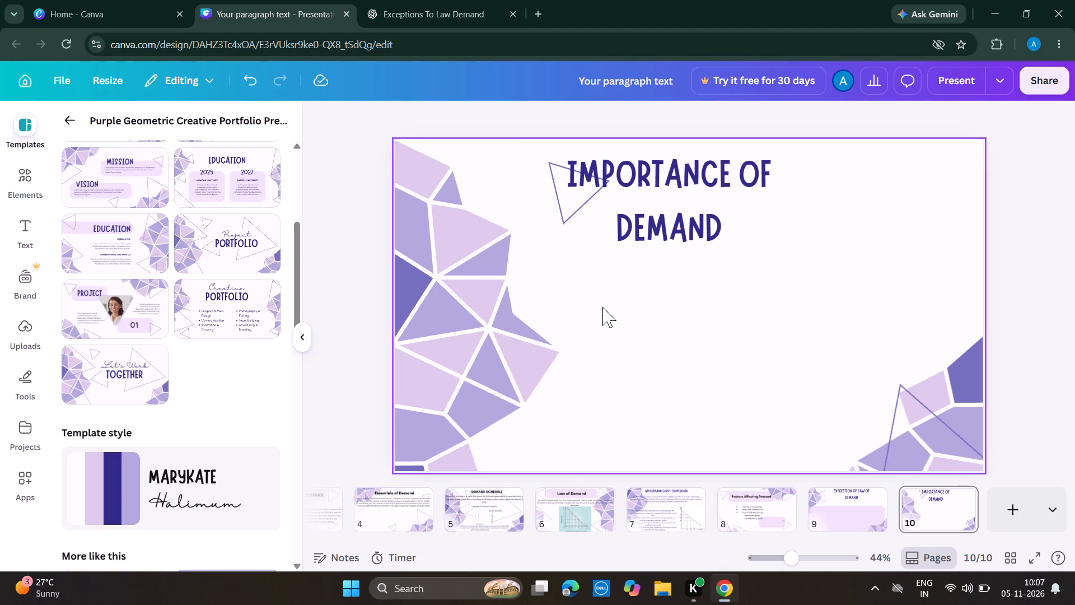
key(ctrl+v)
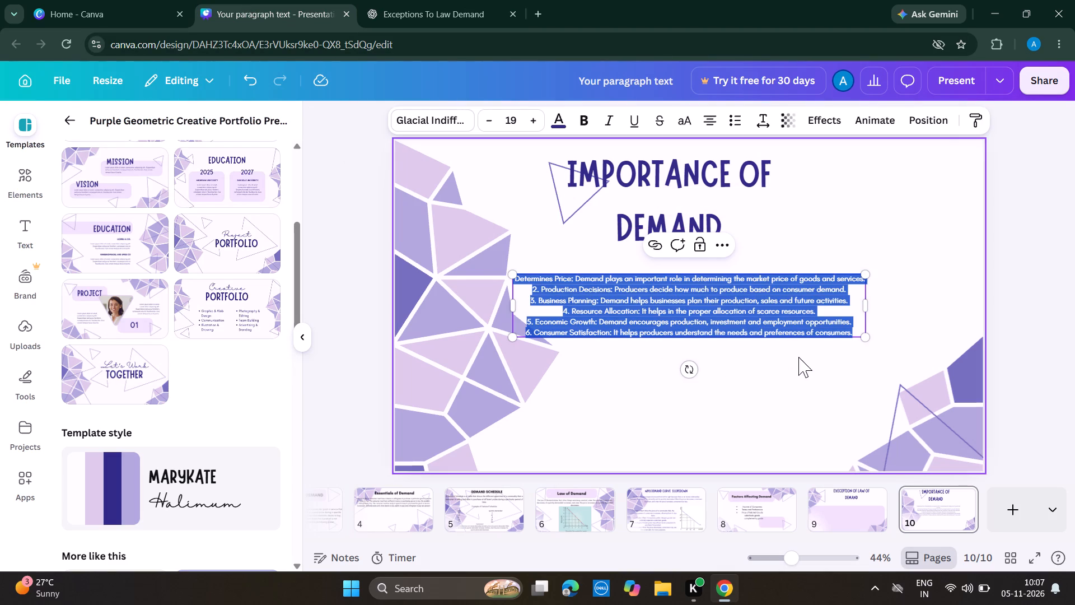
Enlarge the pasted importance of demand text proportionally until it spans nearly the full width of page 10.
drag(864, 337, 891, 459)
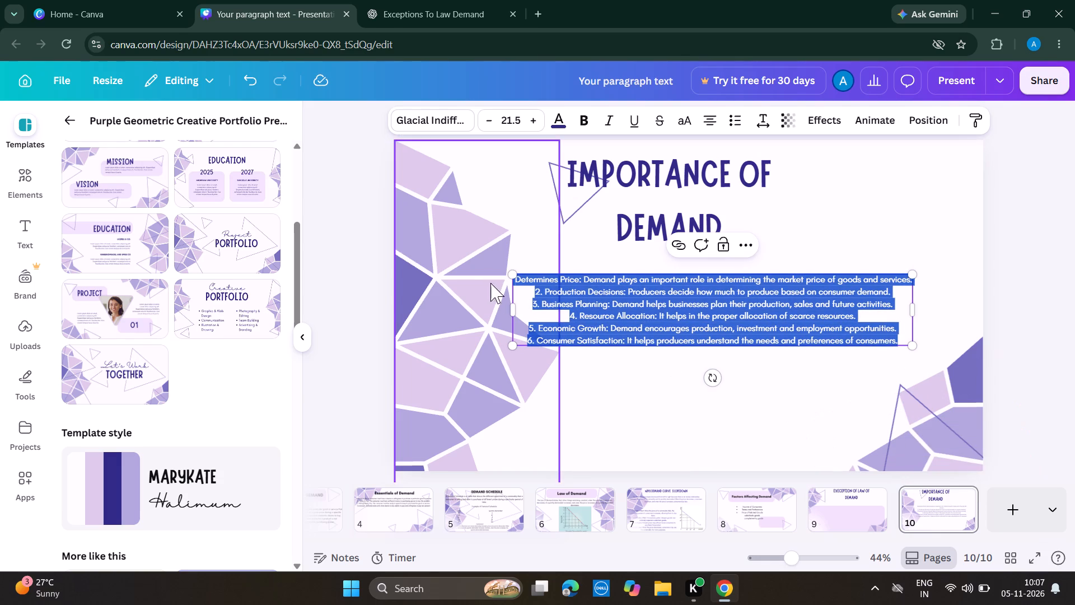
drag(512, 342, 466, 415)
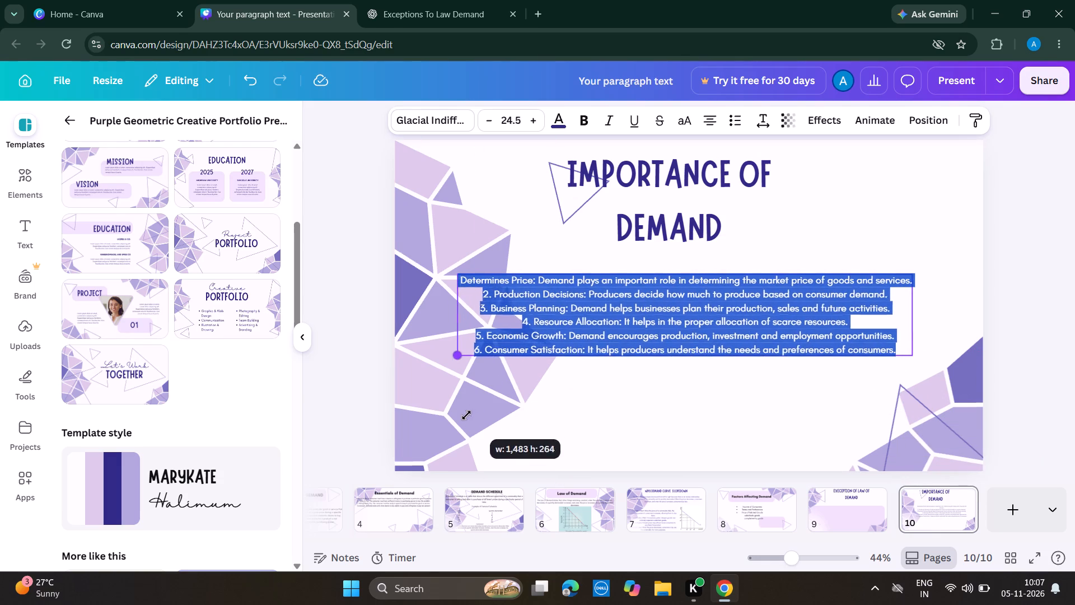
drag(466, 415, 436, 445)
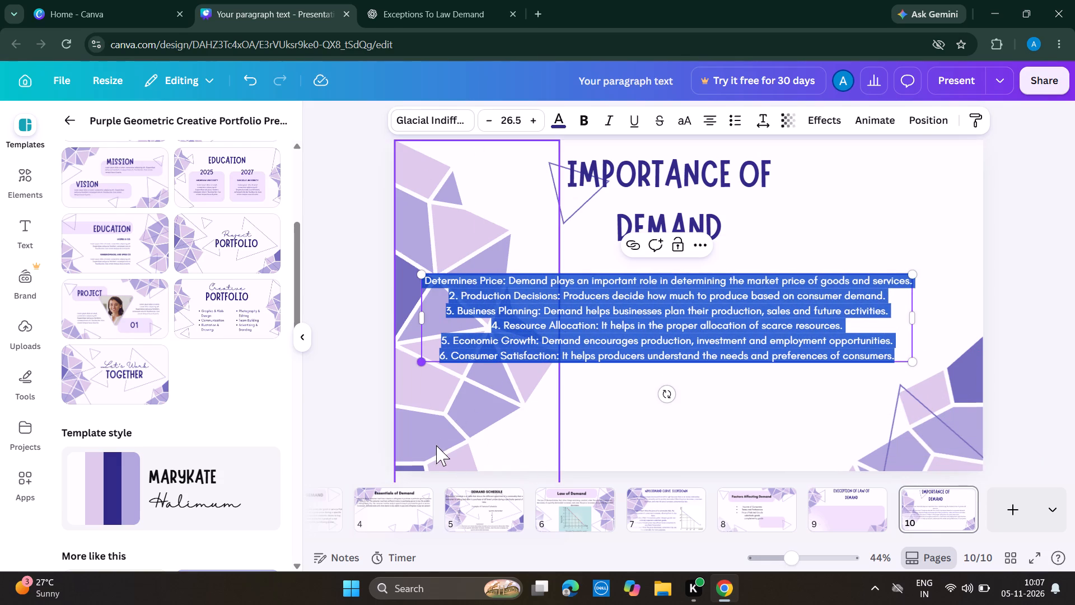
drag(663, 360, 666, 371)
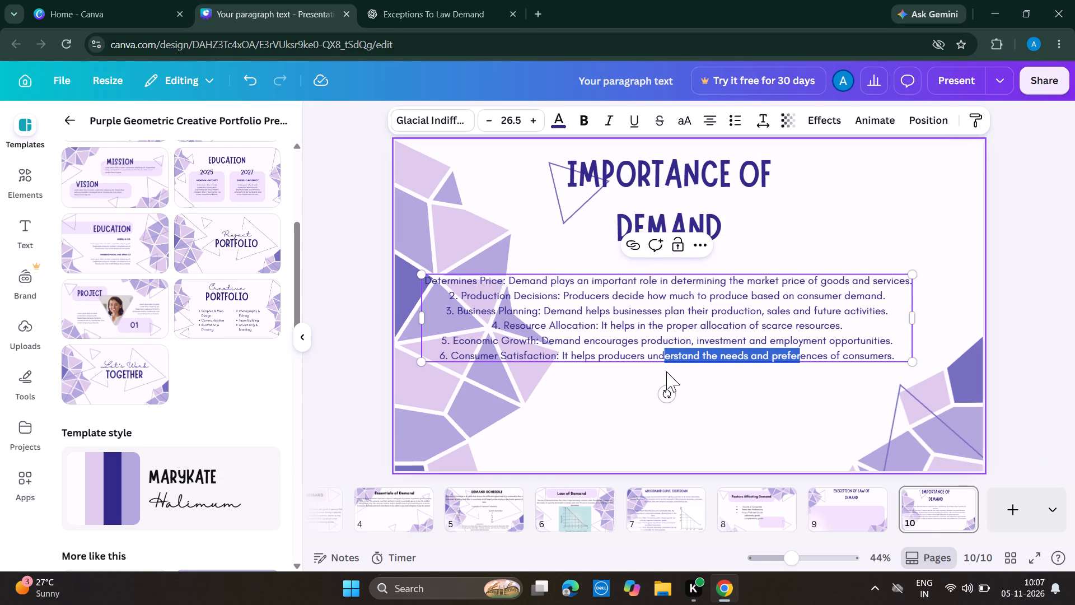
drag(666, 371, 666, 375)
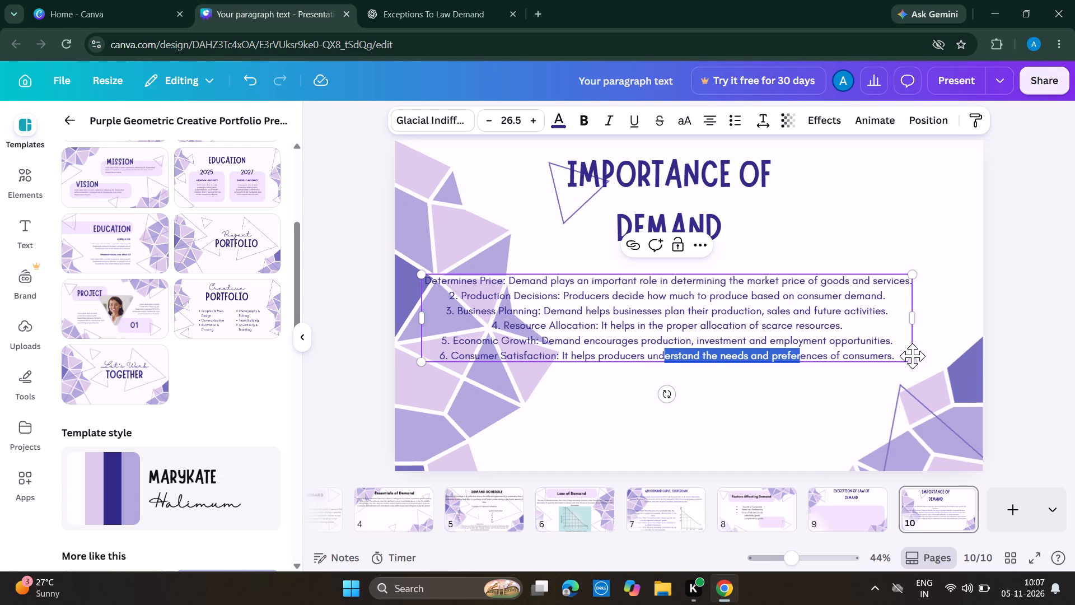
drag(912, 362, 953, 429)
click(672, 372)
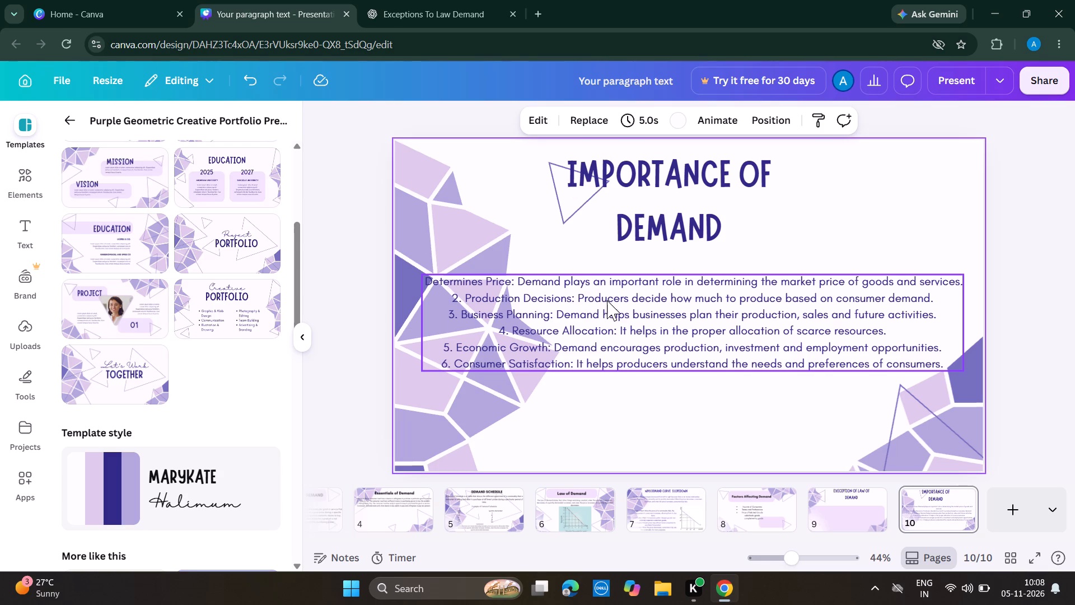
Set the importance of demand list's font size to 33.2 and align its text to the left.
click(558, 301)
click(536, 120)
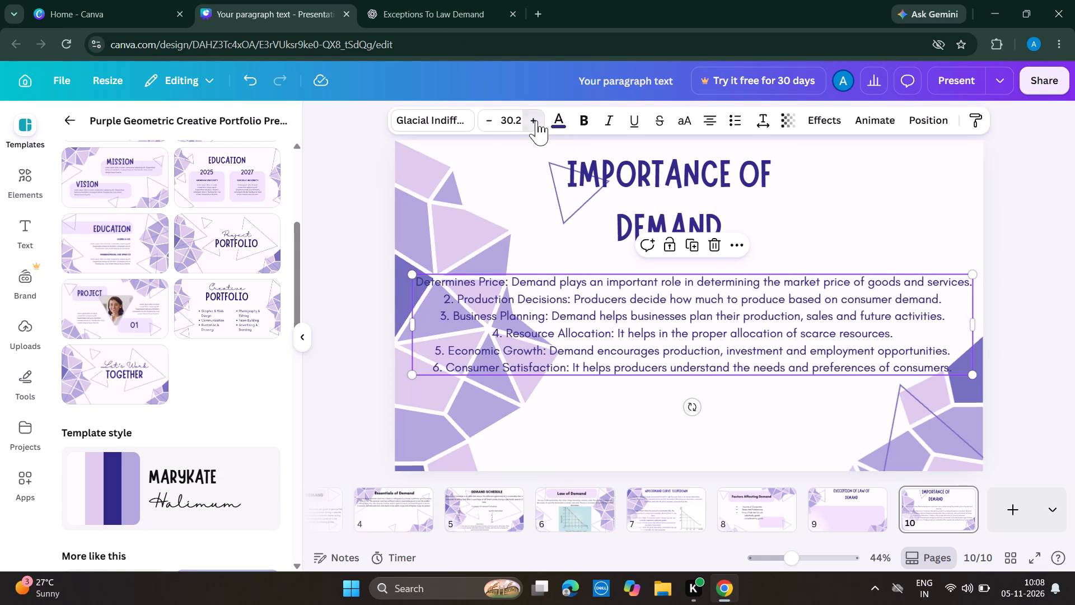
click(536, 120)
click(536, 120)
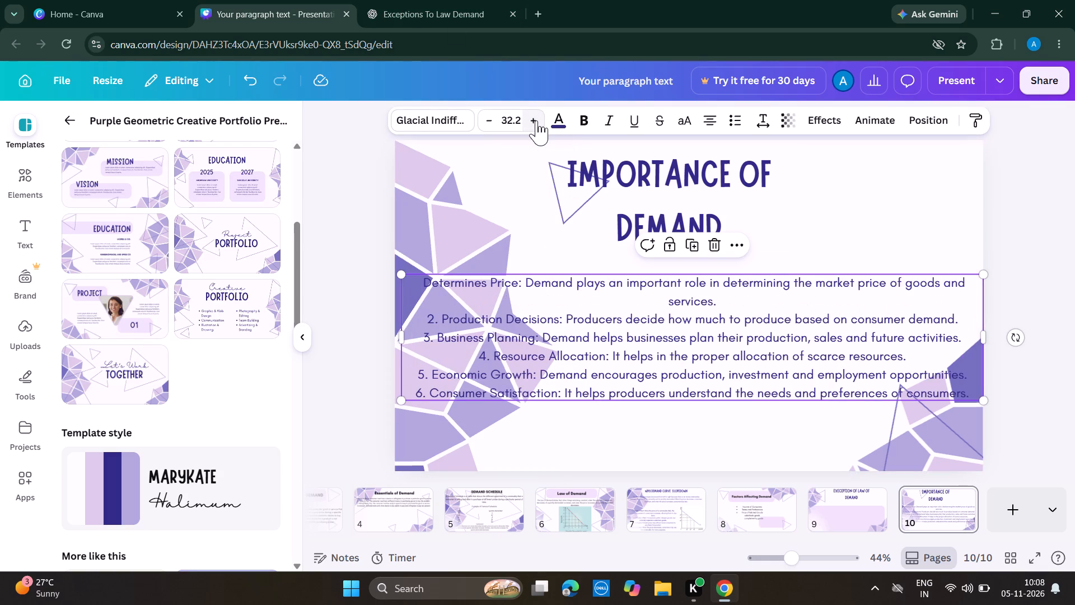
click(536, 120)
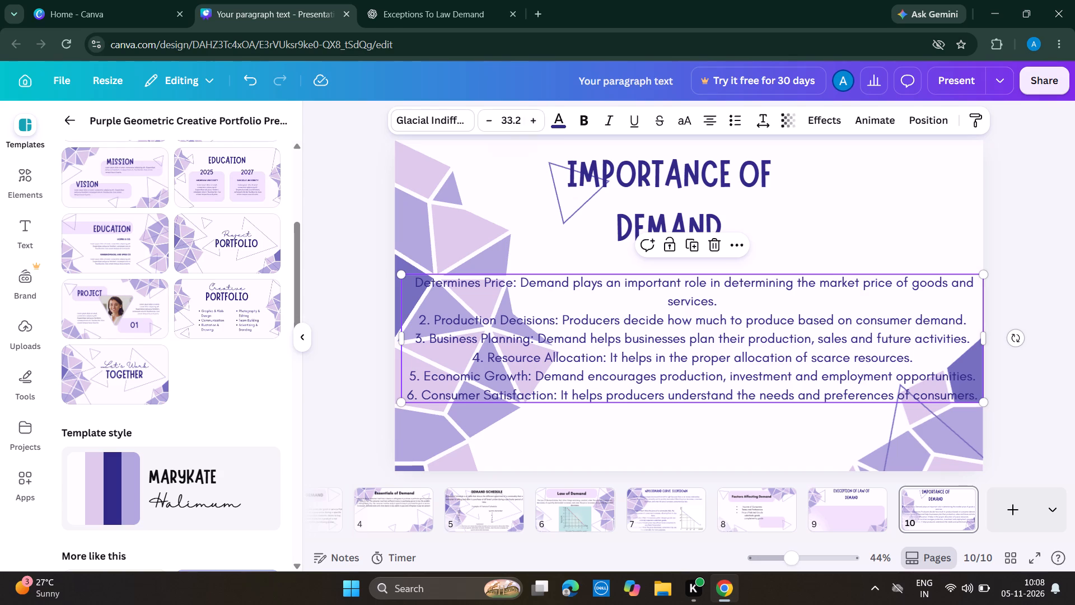
click(703, 120)
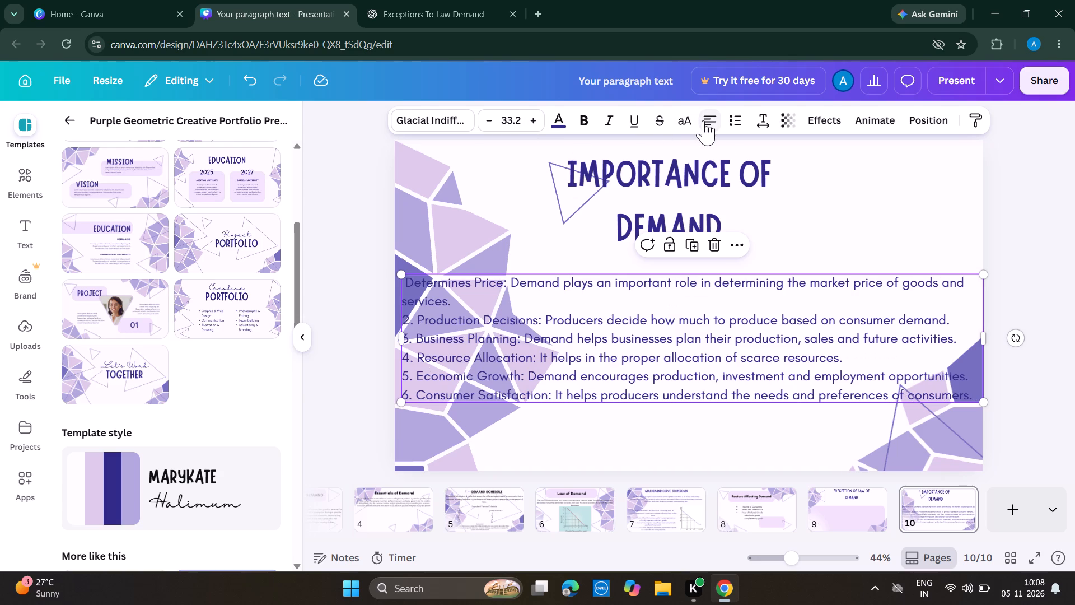
Insert the number "1. " before "Determines Price" in the importance of demand list on page 10.
click(407, 283)
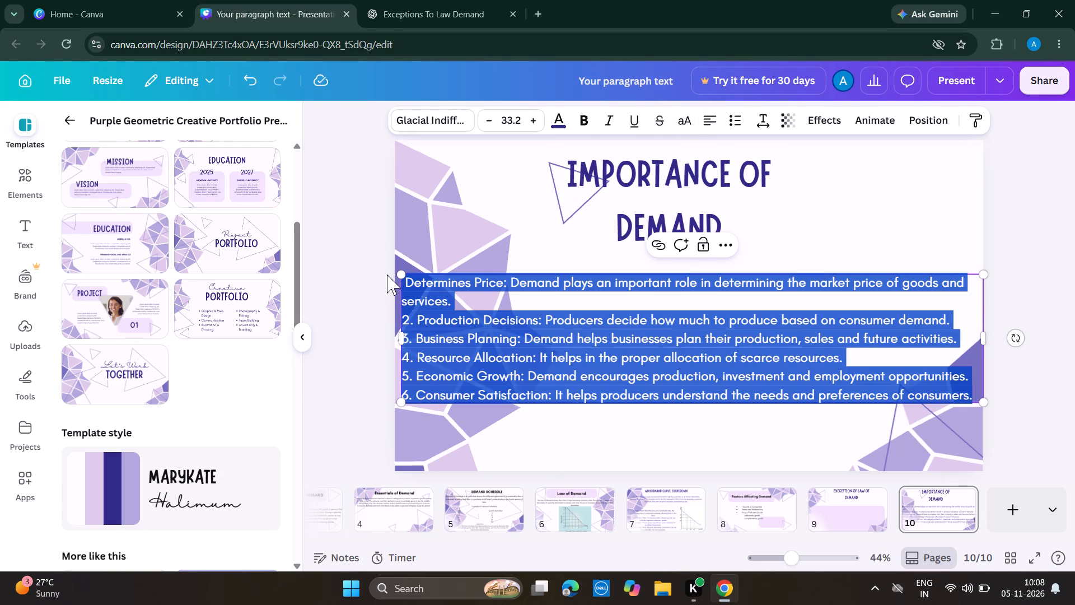
click(404, 285)
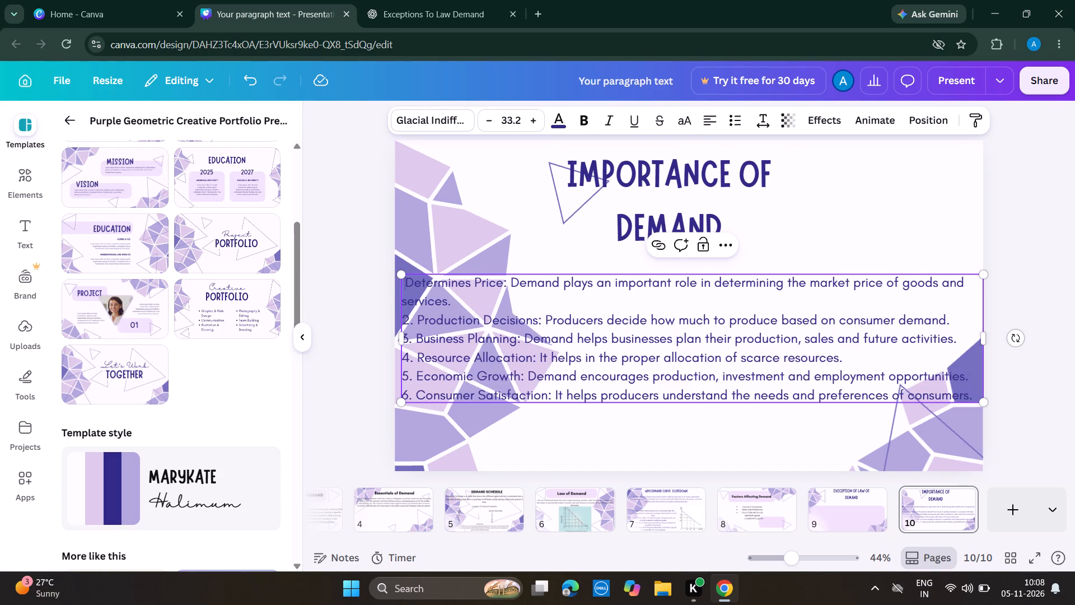
click(404, 285)
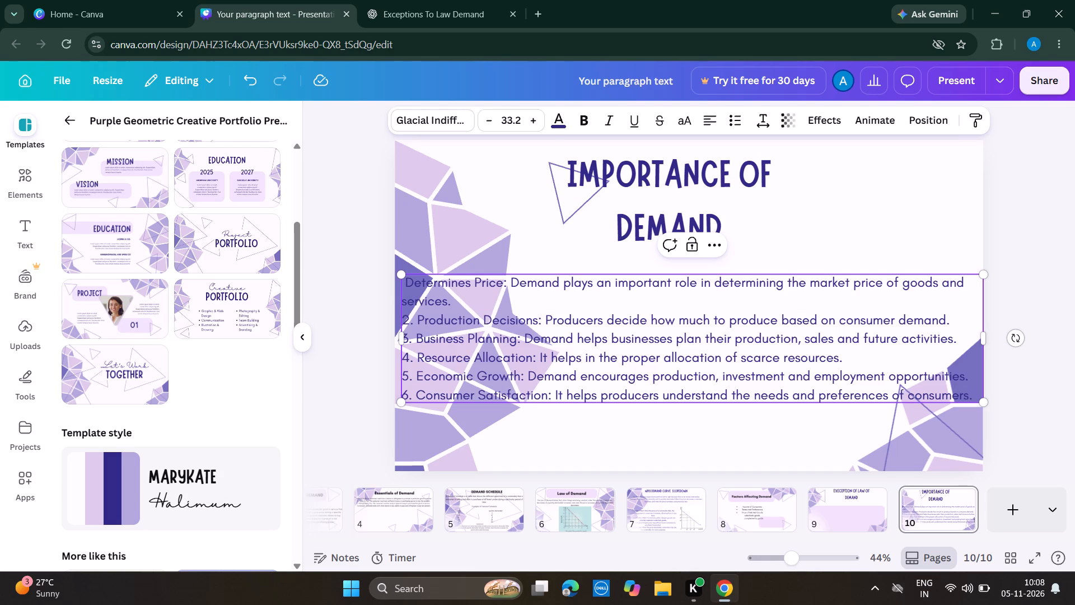
key(1)
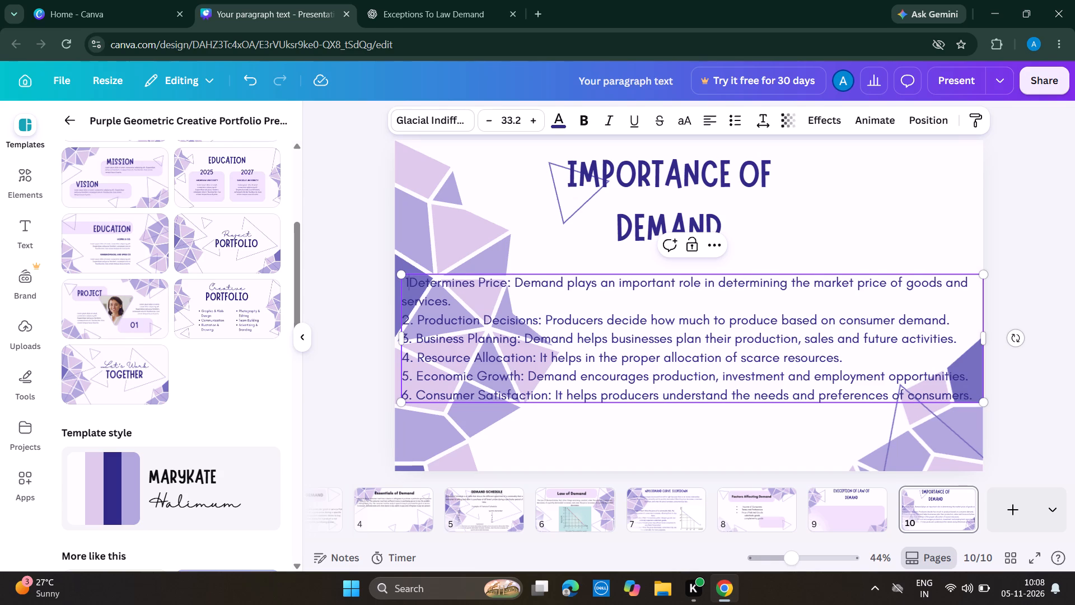
text(.)
key(space)
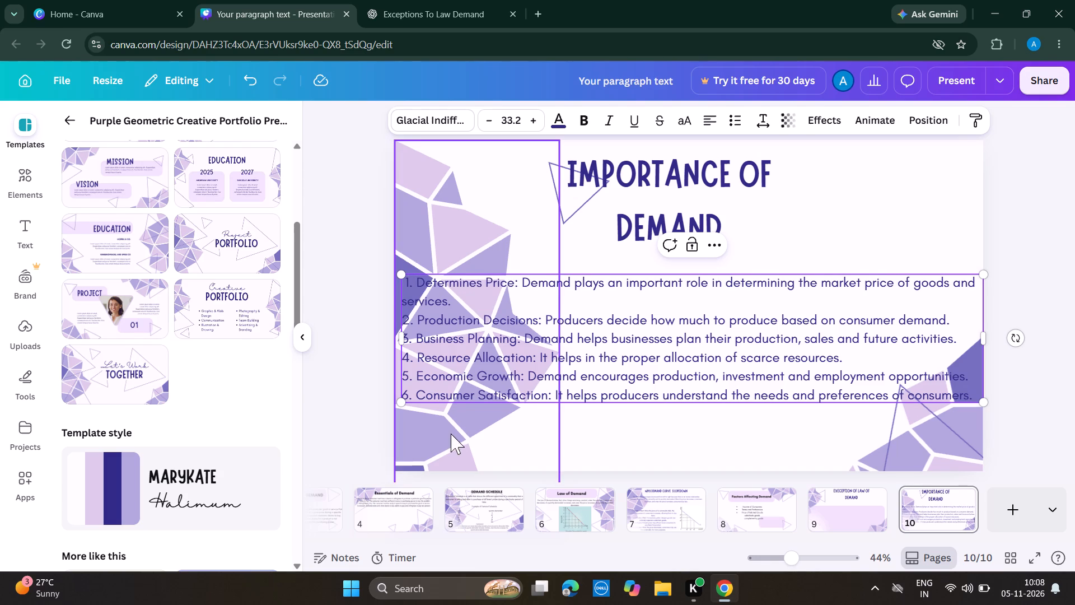
click(579, 421)
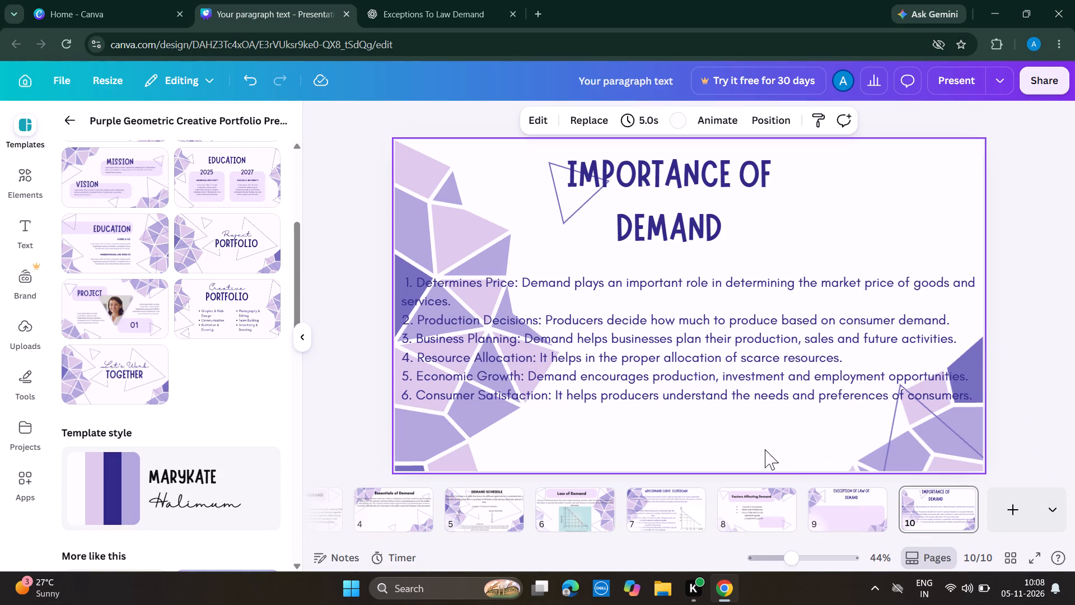
Go back through the earlier pages to page 2 and review the Content list for the remaining topics.
drag(387, 503, 434, 498)
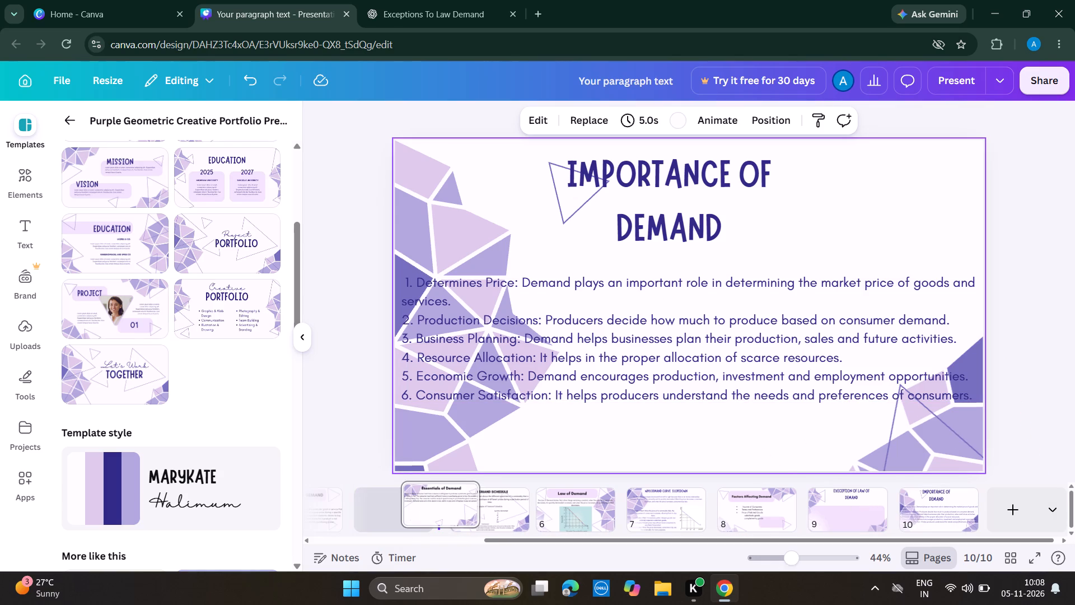
click(416, 496)
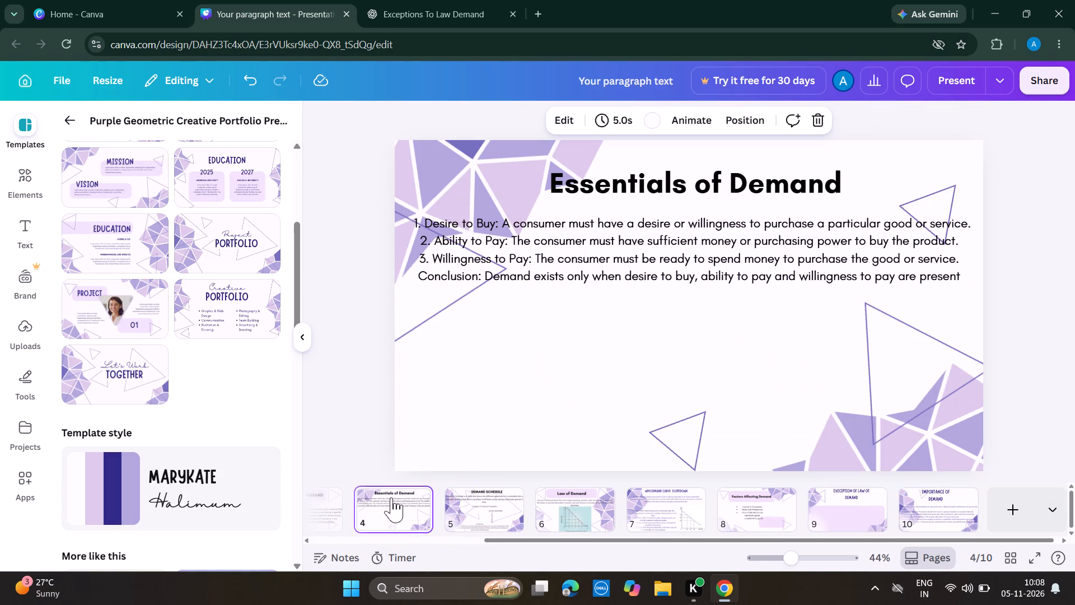
click(328, 505)
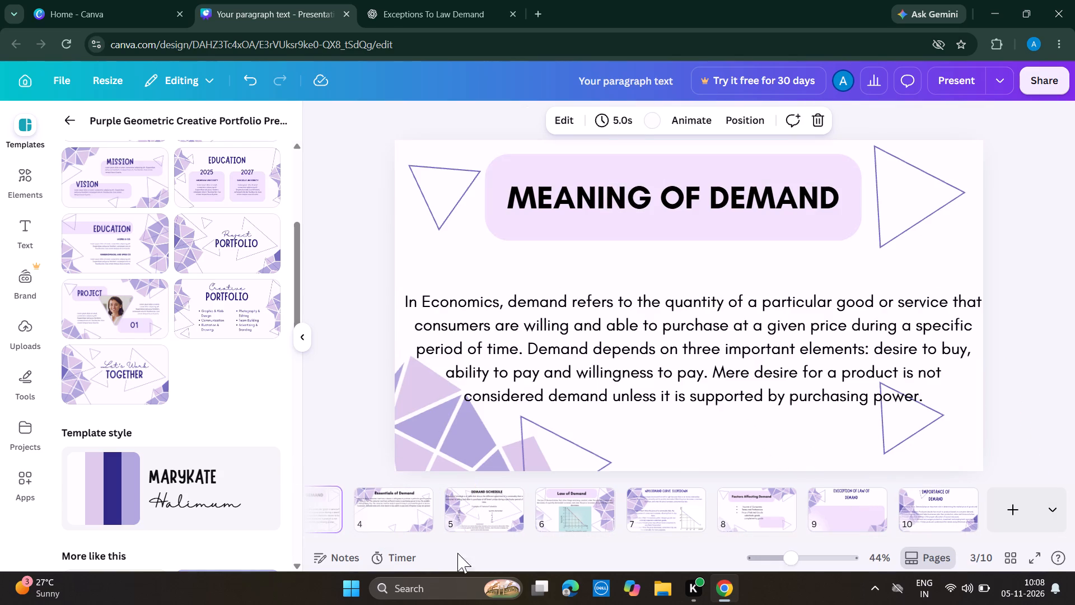
drag(526, 540, 422, 536)
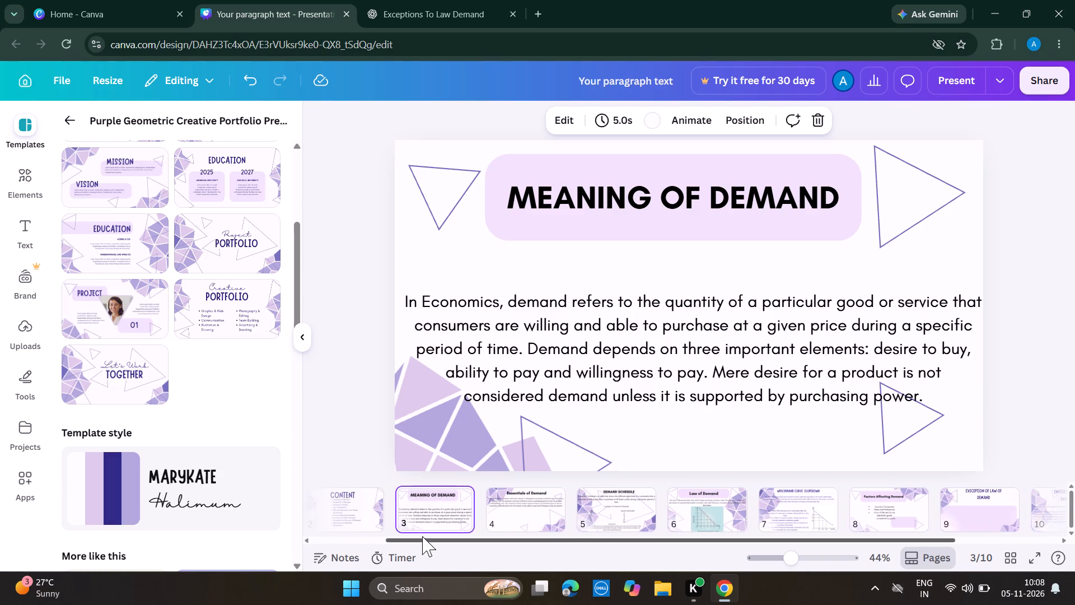
drag(422, 536, 317, 537)
click(461, 518)
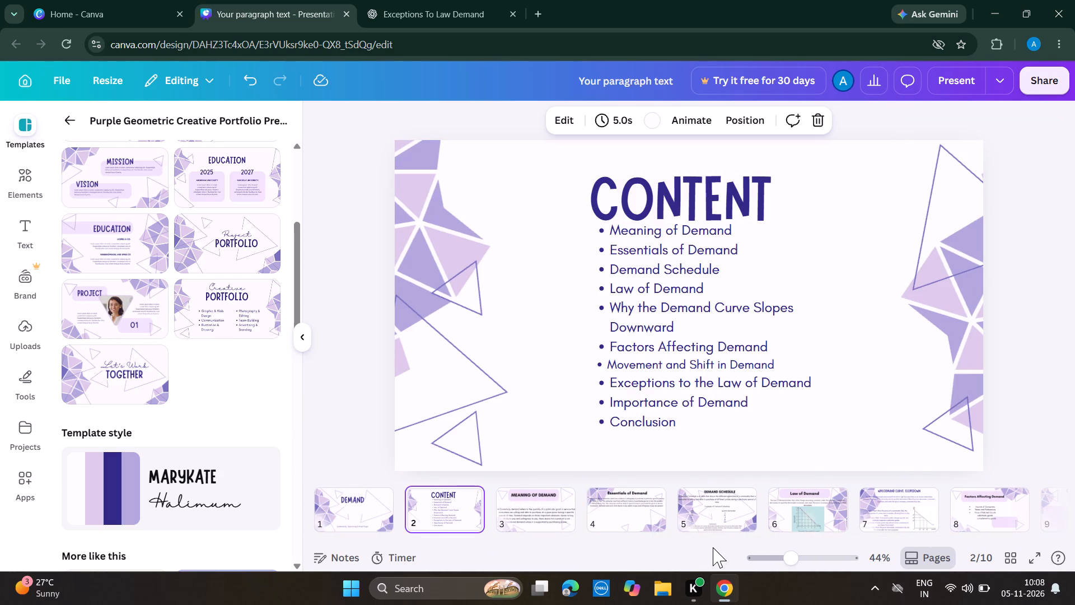
drag(675, 539, 877, 537)
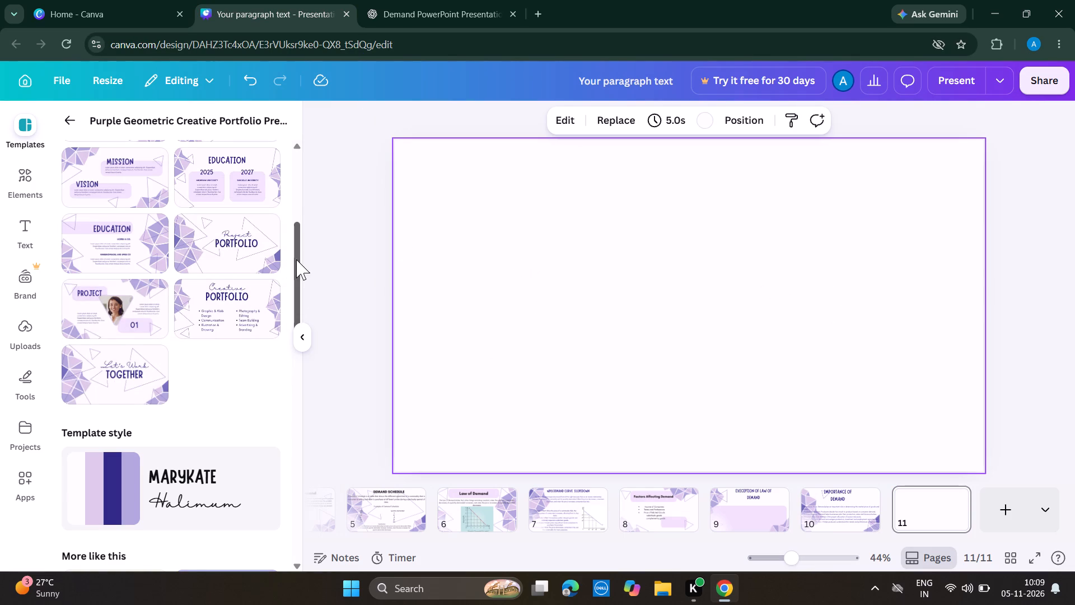
drag(298, 269, 303, 249)
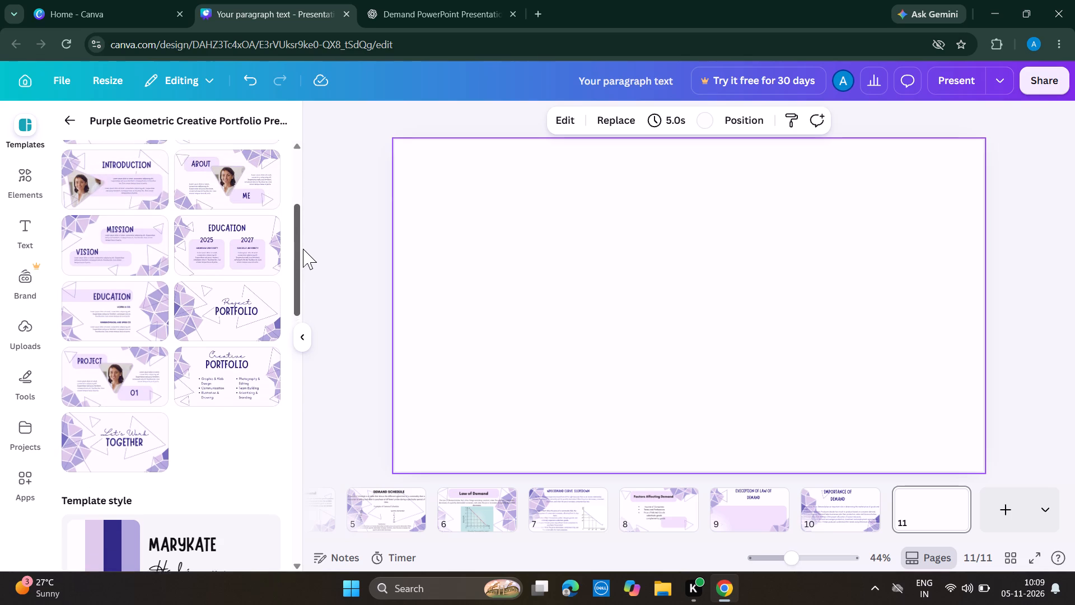
drag(303, 249, 312, 216)
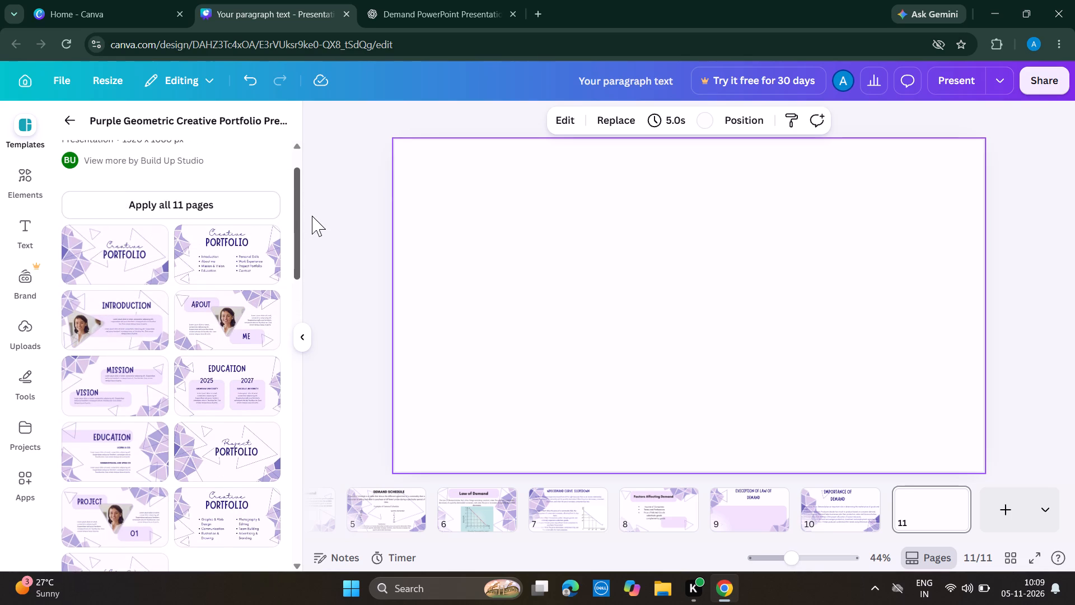
drag(312, 216, 312, 235)
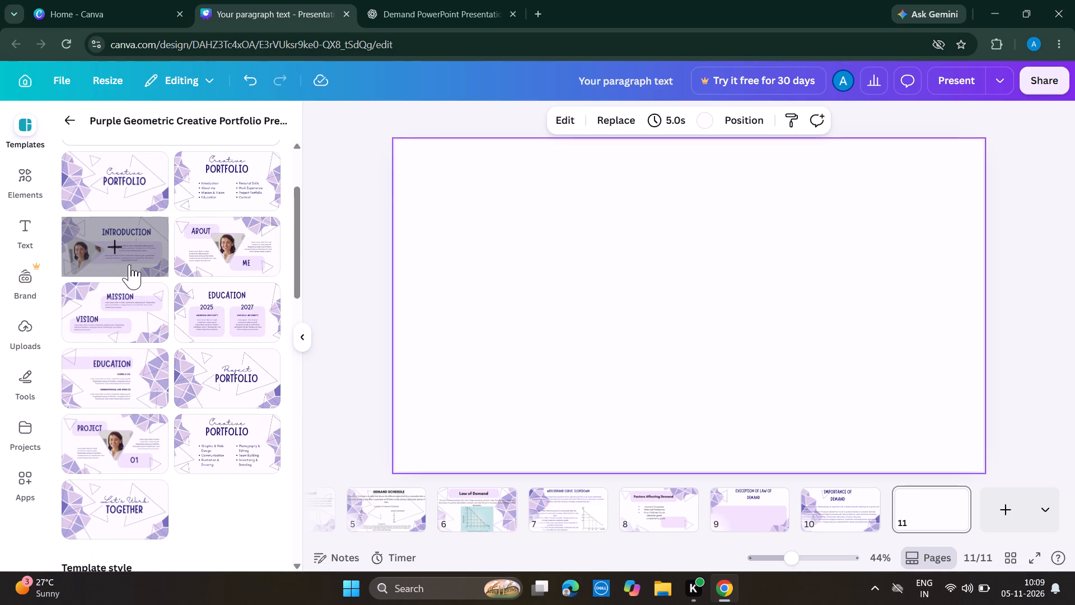
click(129, 264)
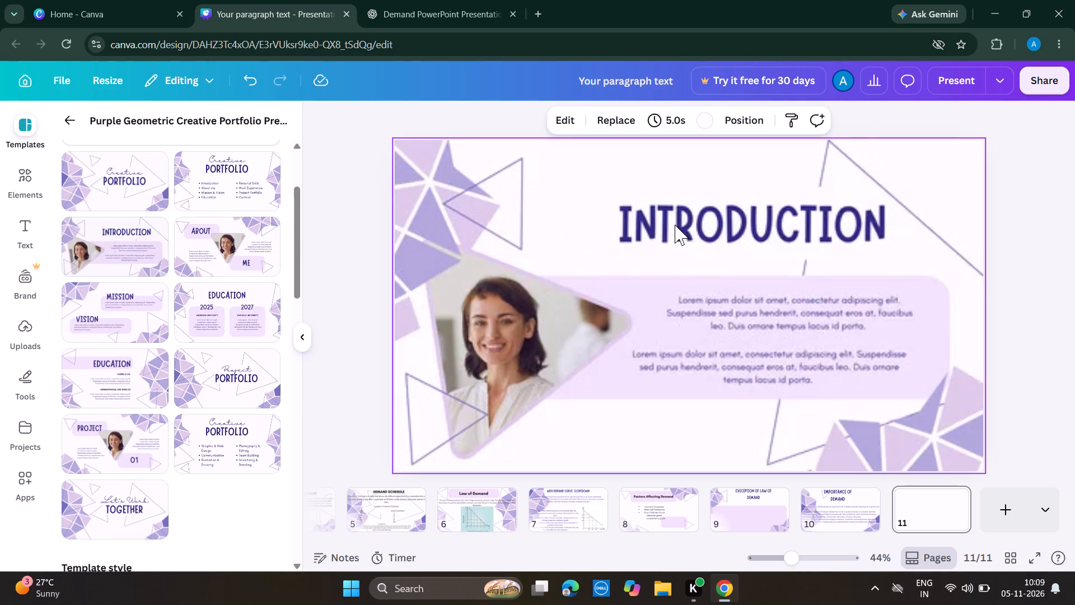
Delete the INTRODUCTION heading, the woman's photo and its triangular frame from page 11.
click(673, 223)
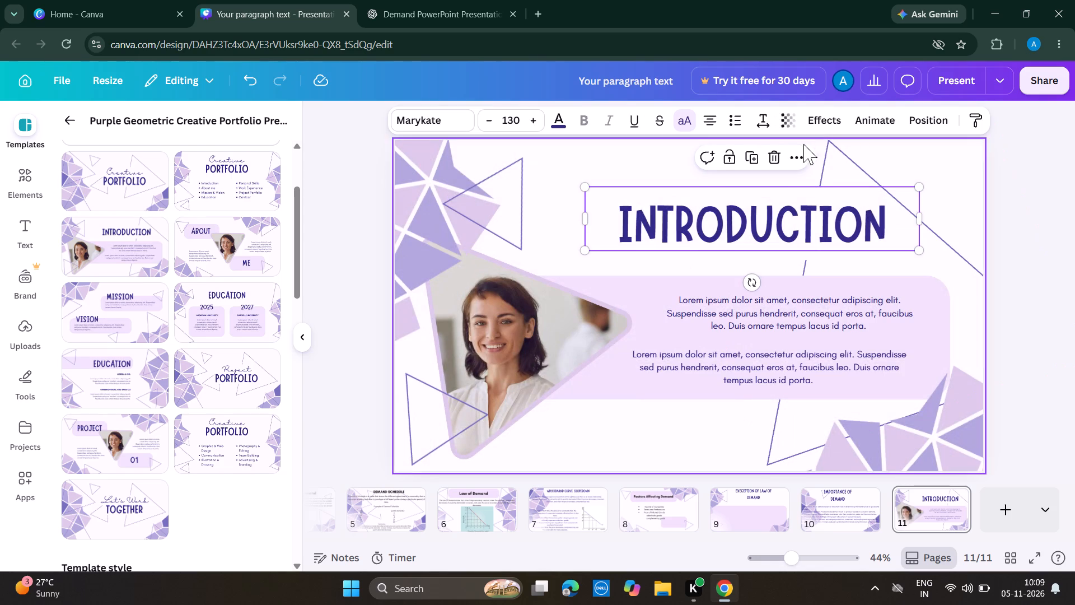
click(778, 157)
click(694, 294)
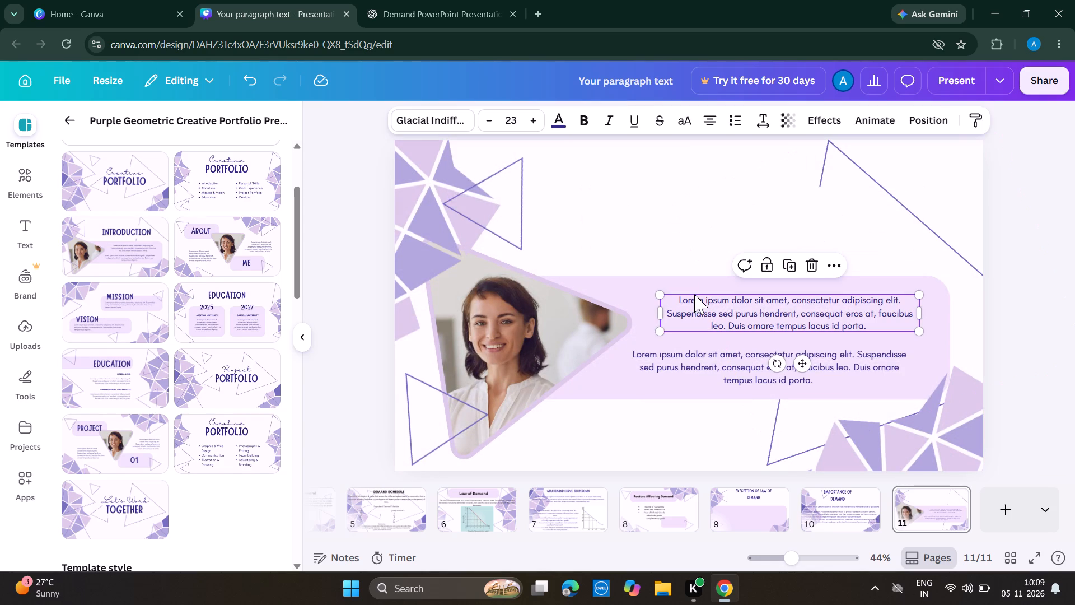
click(610, 323)
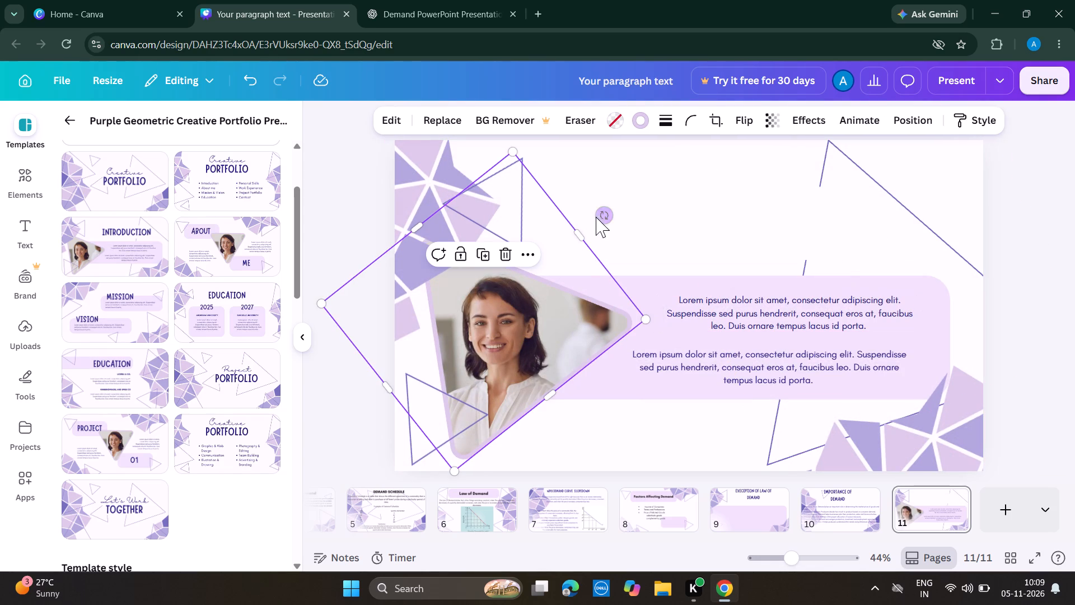
click(512, 255)
click(529, 297)
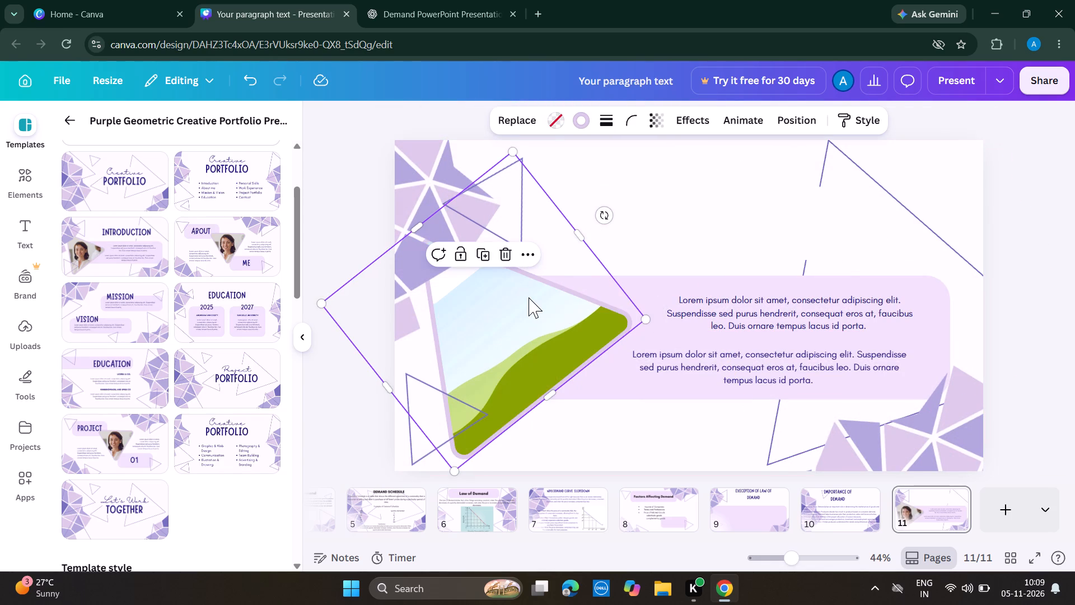
click(514, 258)
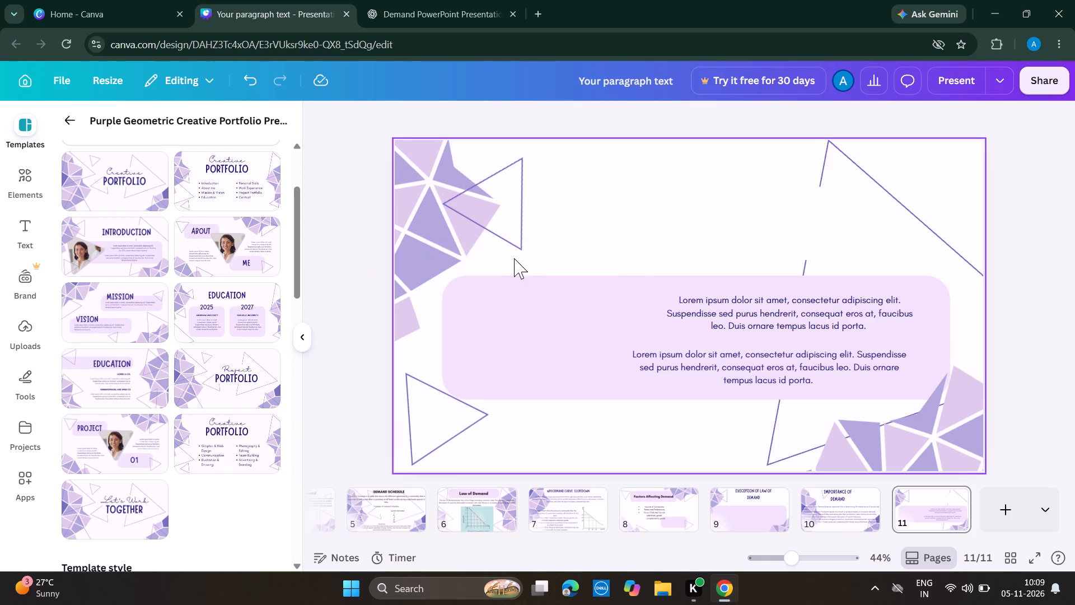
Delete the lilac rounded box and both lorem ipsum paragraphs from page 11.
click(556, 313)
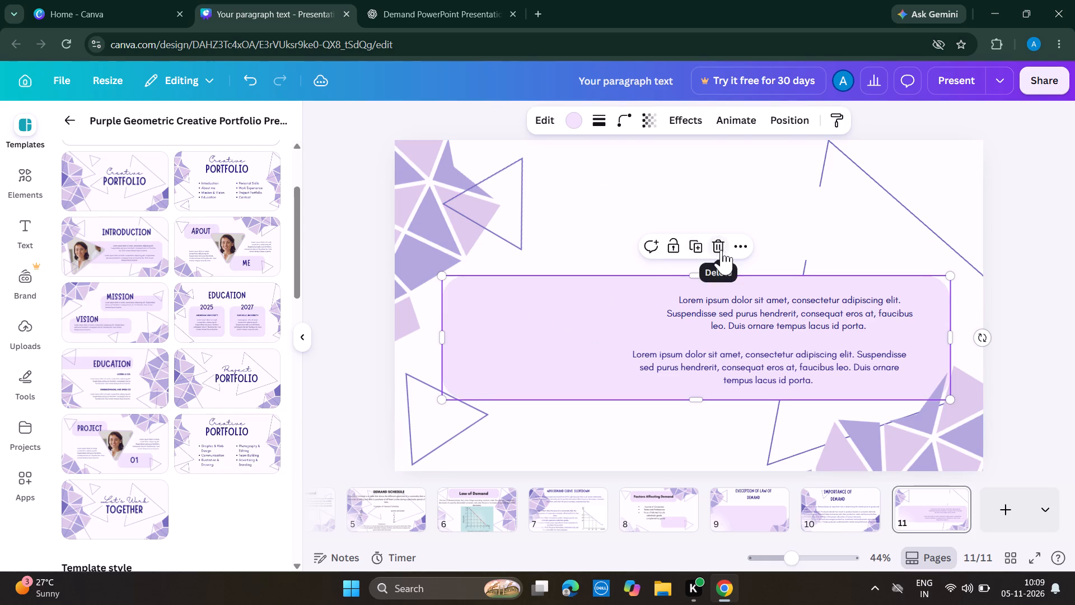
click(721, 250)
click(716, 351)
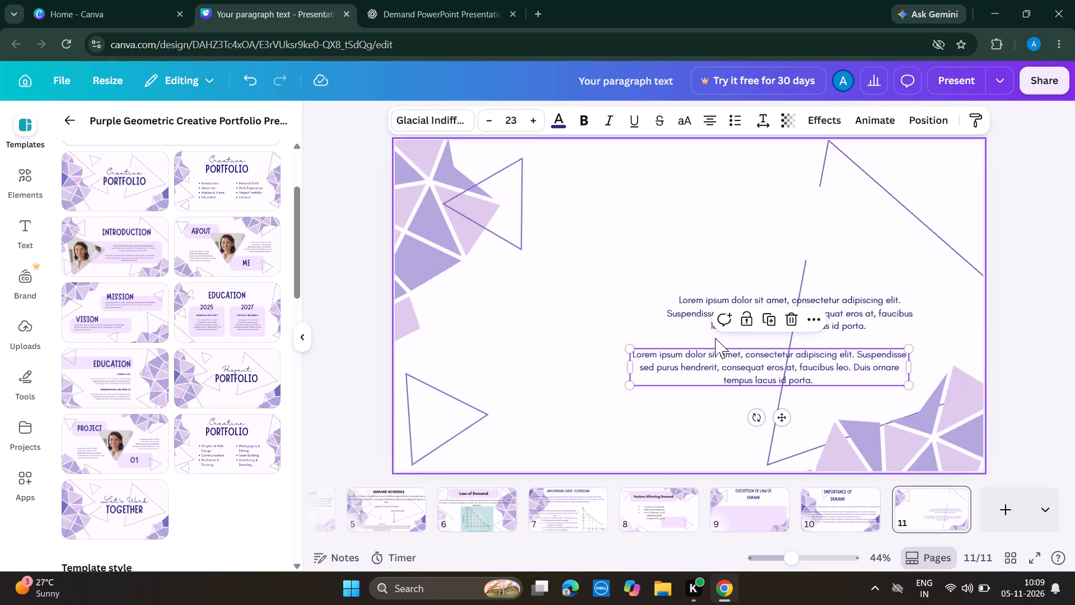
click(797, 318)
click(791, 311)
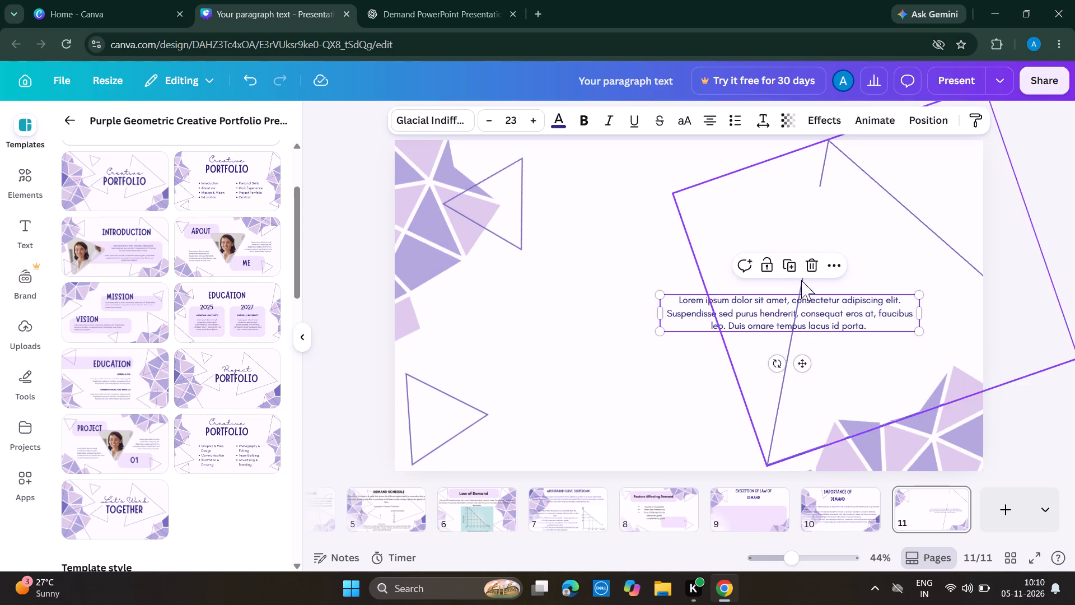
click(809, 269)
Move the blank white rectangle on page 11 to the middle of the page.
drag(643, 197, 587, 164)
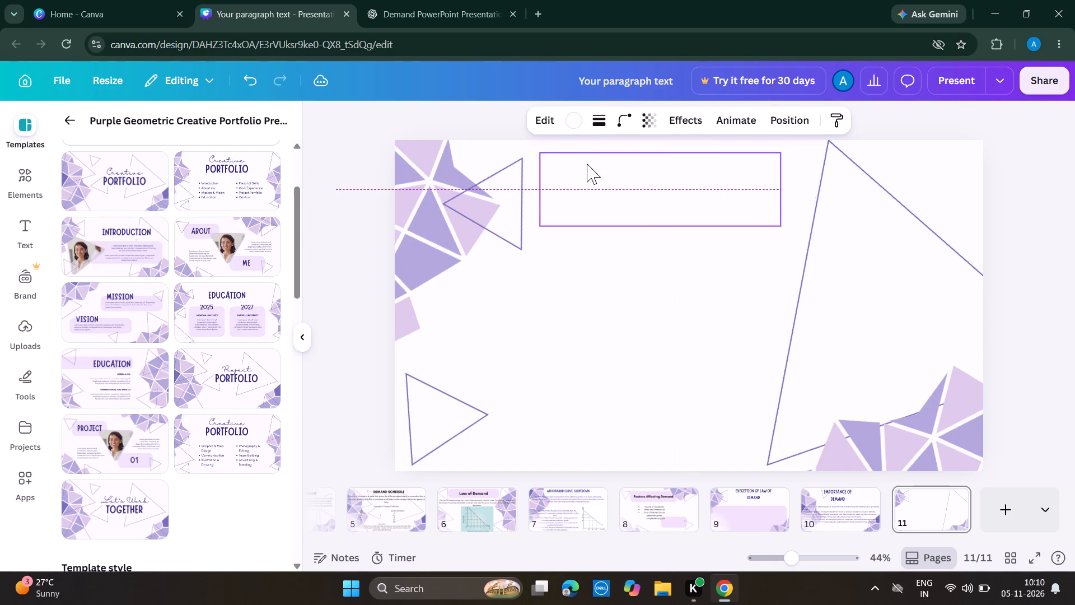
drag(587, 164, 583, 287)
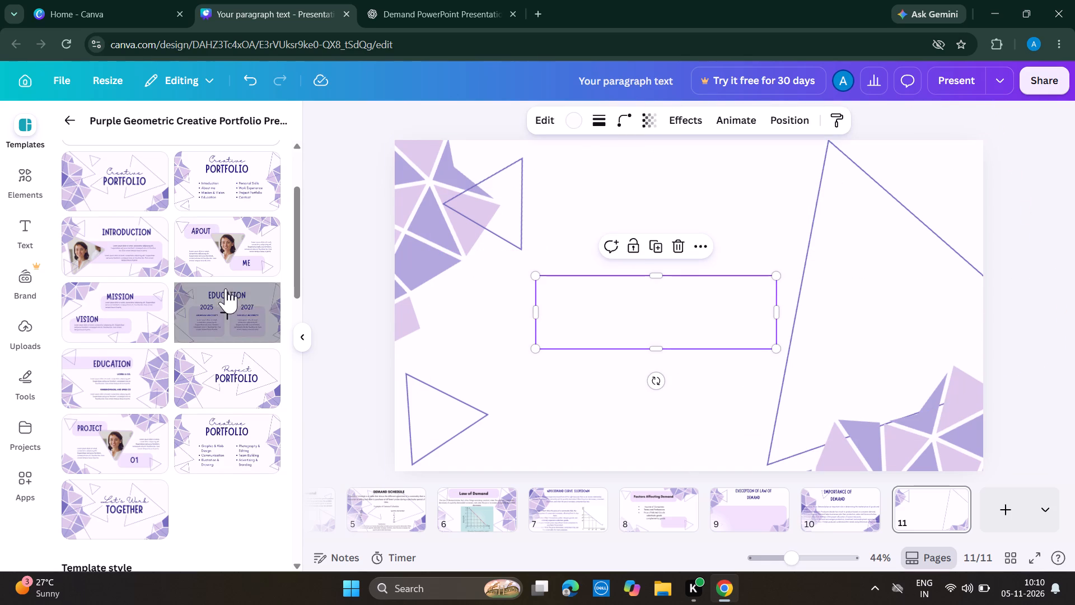
Delete page 11 from the presentation.
click(899, 510)
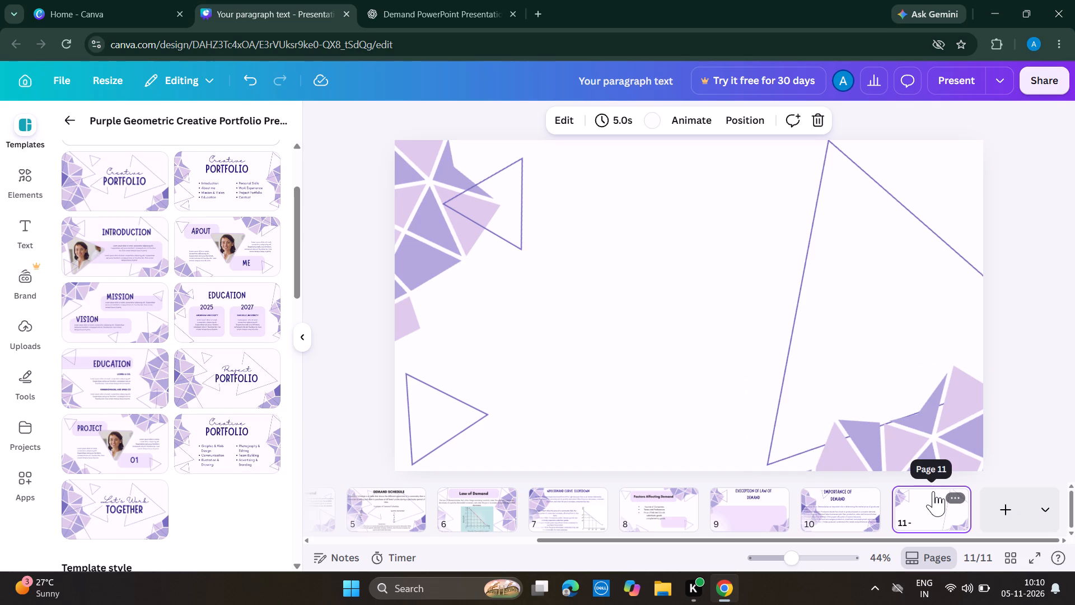
click(933, 491)
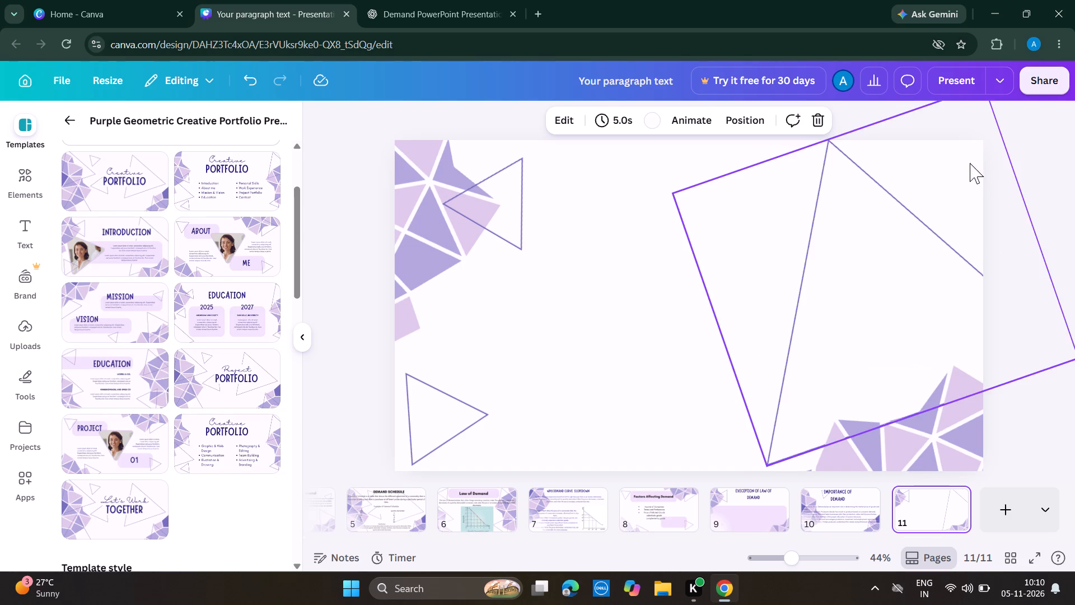
click(928, 492)
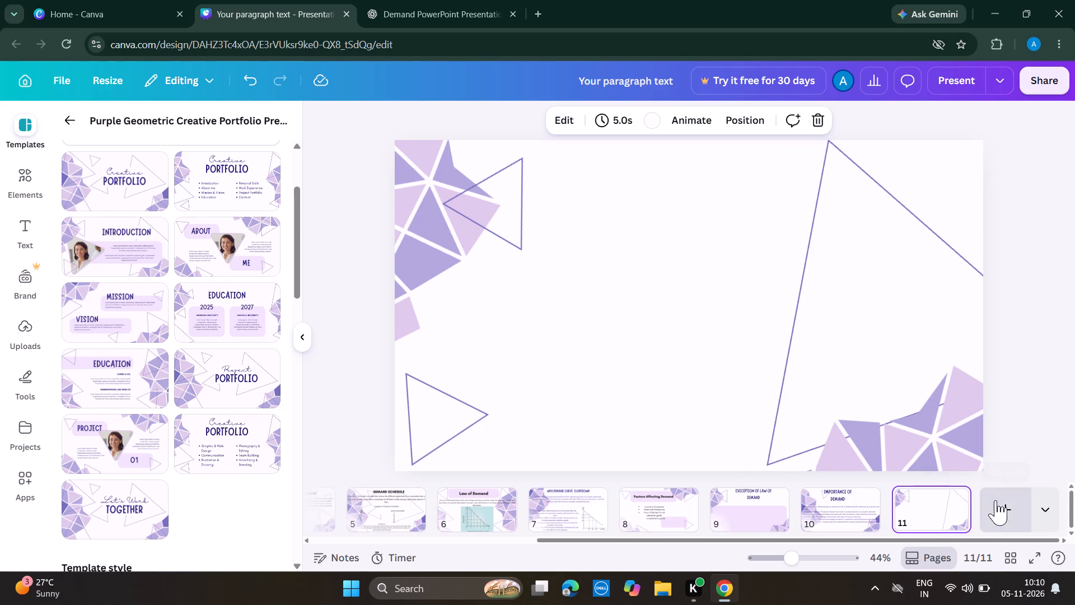
click(961, 496)
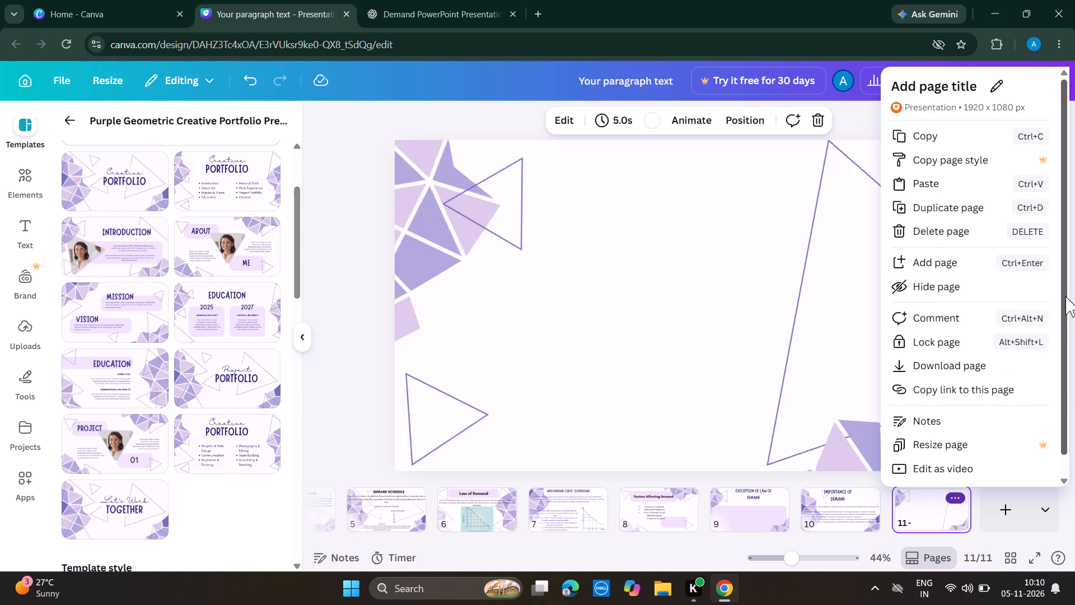
drag(1065, 296, 1065, 392)
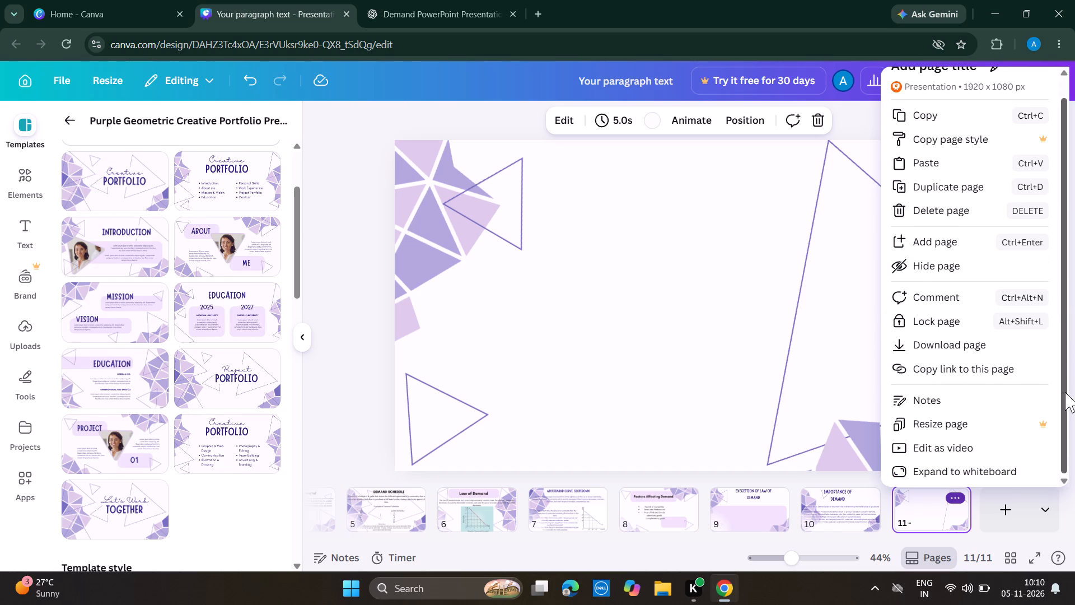
drag(1065, 392, 1057, 249)
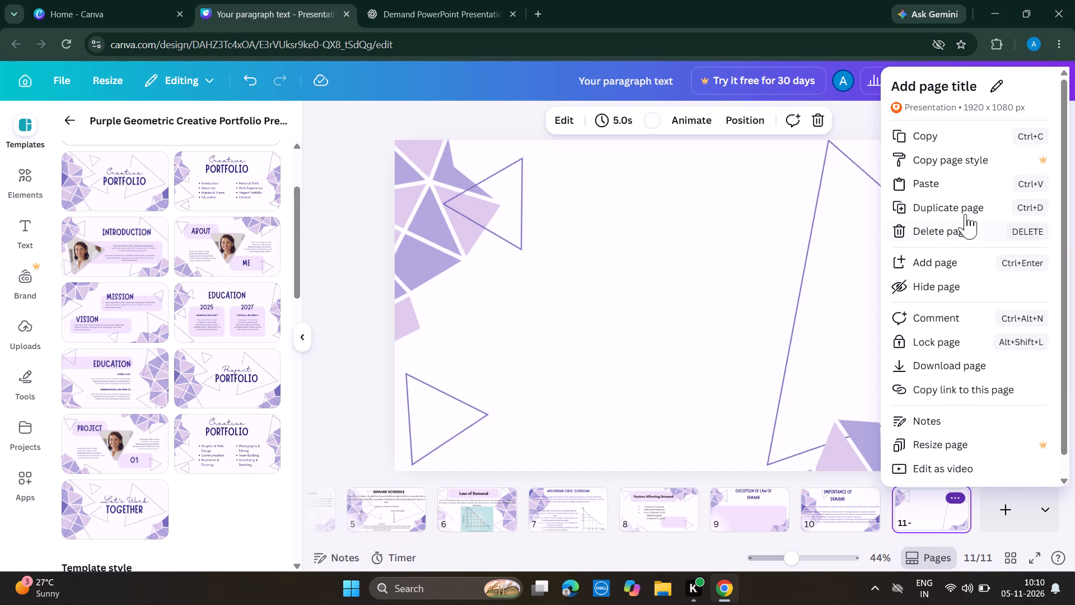
click(630, 233)
click(632, 233)
click(632, 233)
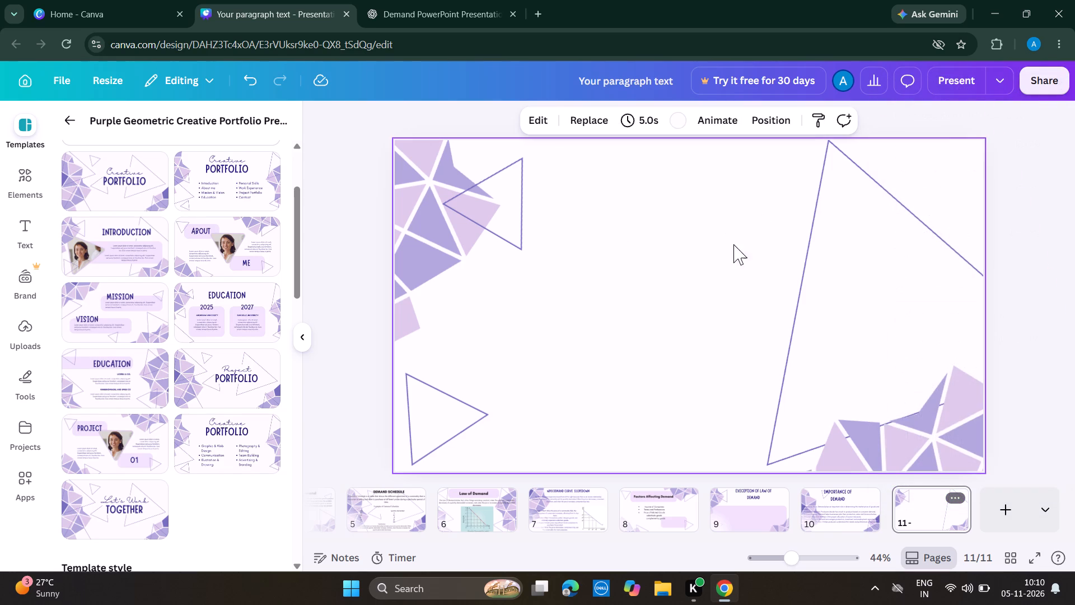
click(959, 490)
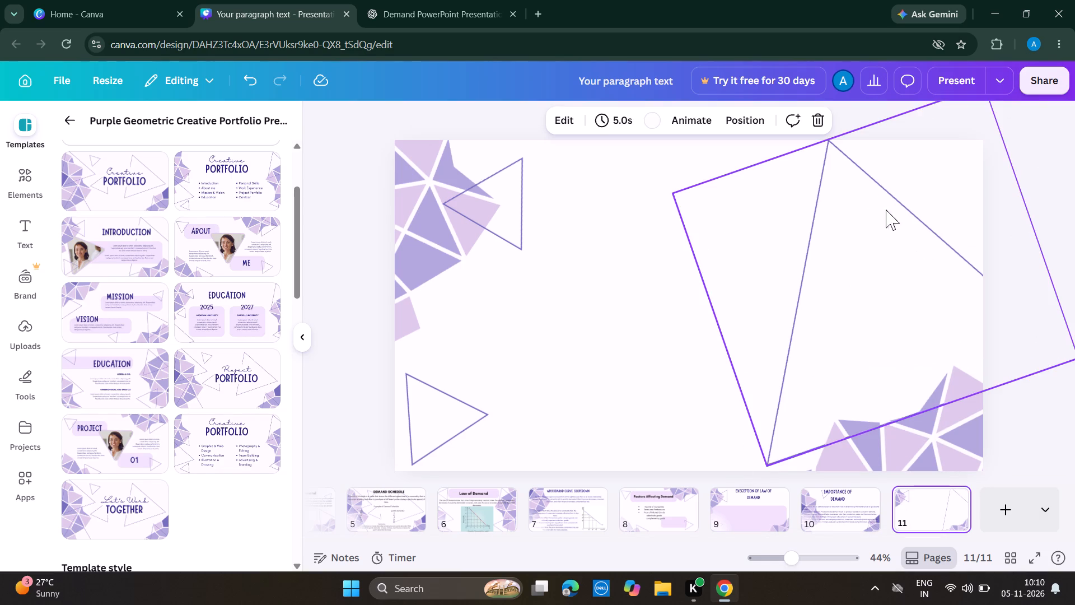
click(825, 128)
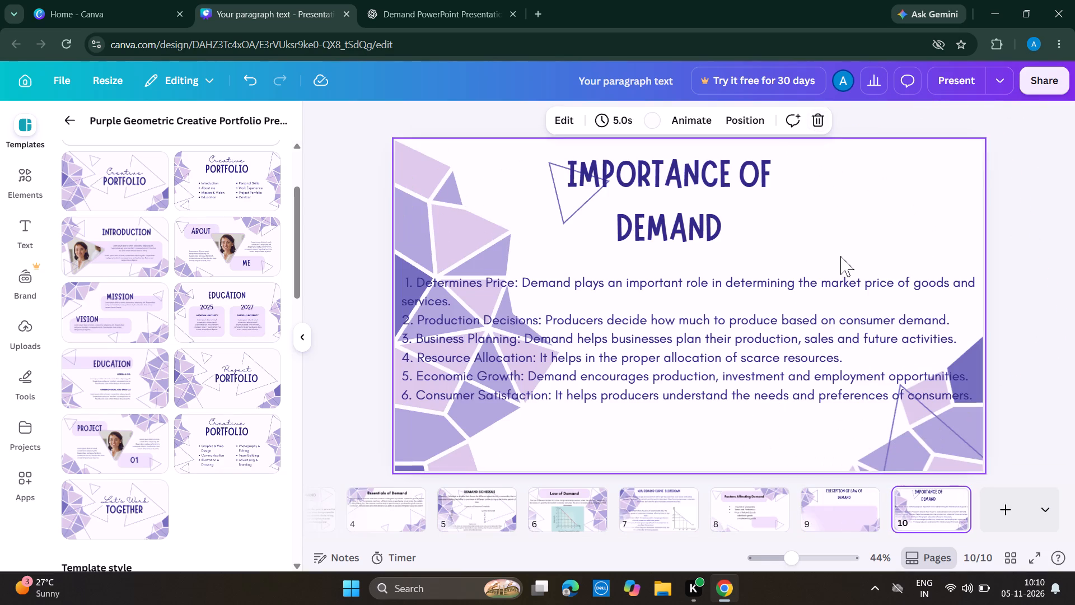
Add a new page after page 10 and apply the template's Education layout with the two company entries.
click(1000, 520)
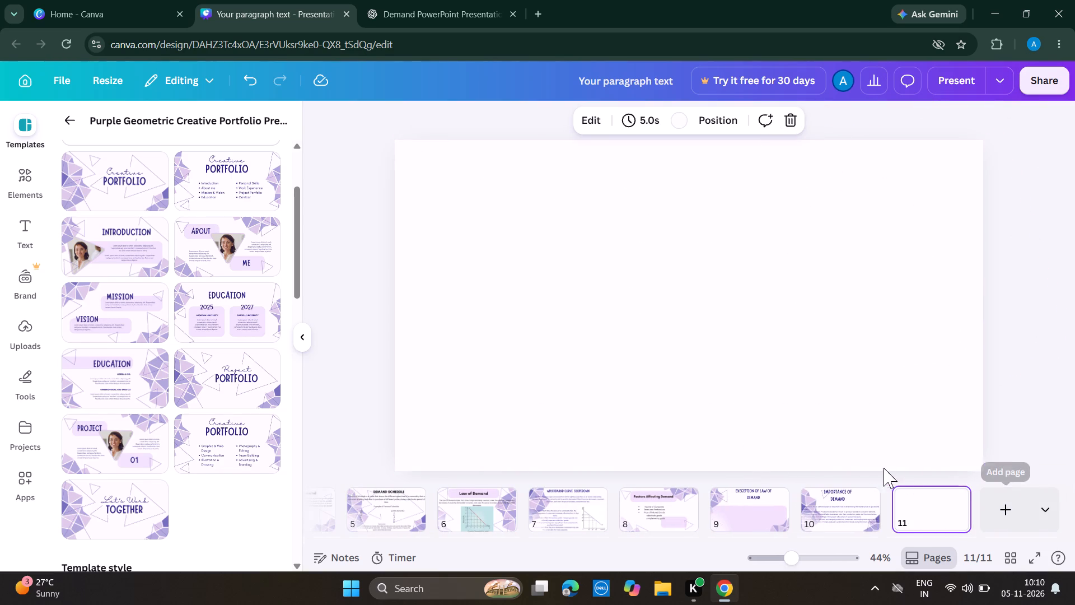
click(107, 376)
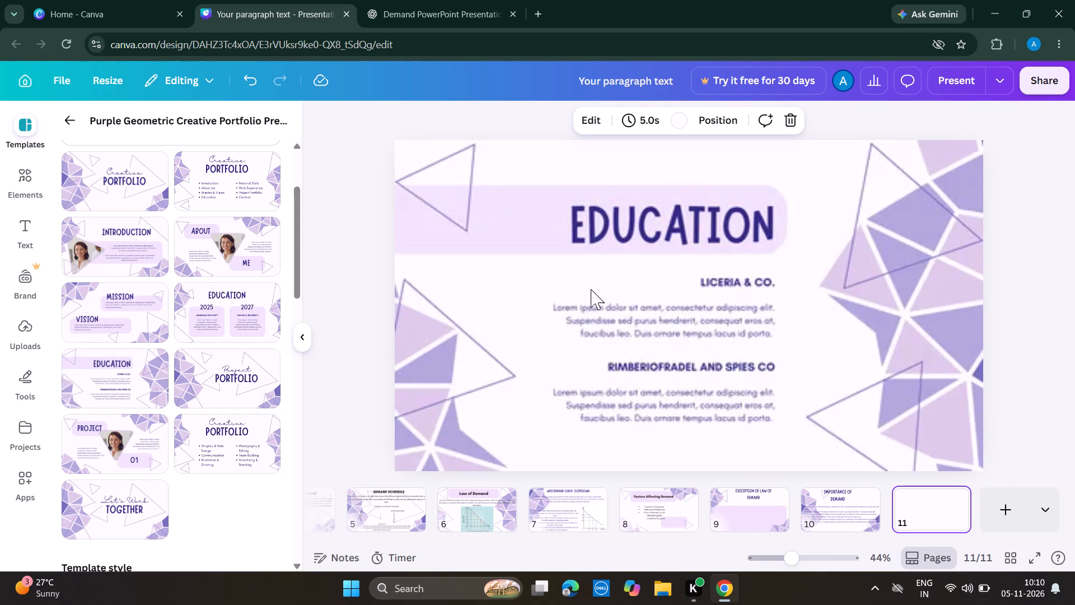
click(718, 291)
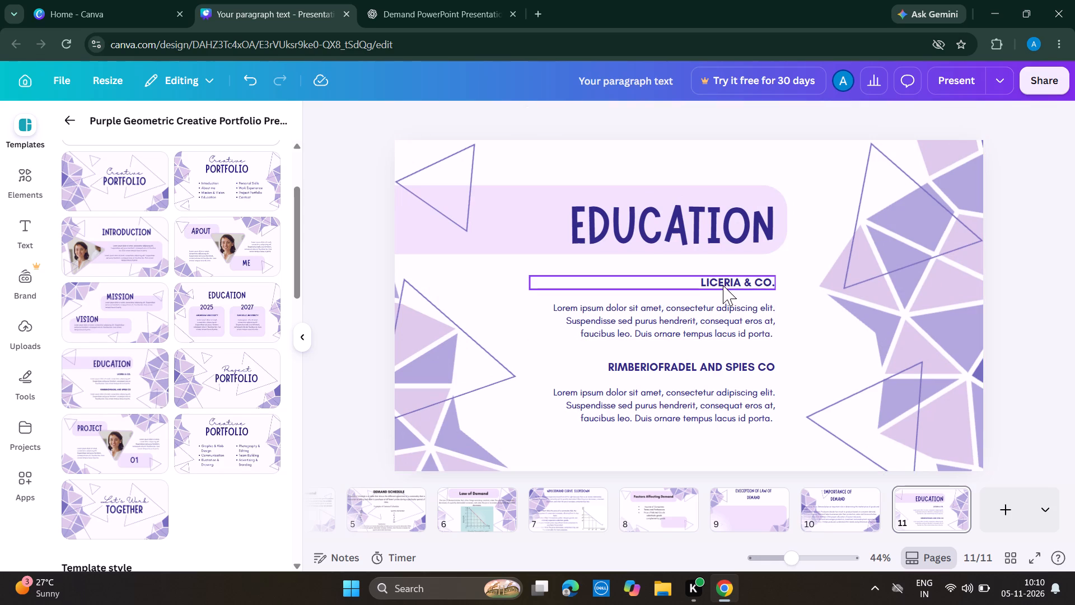
click(723, 285)
click(676, 238)
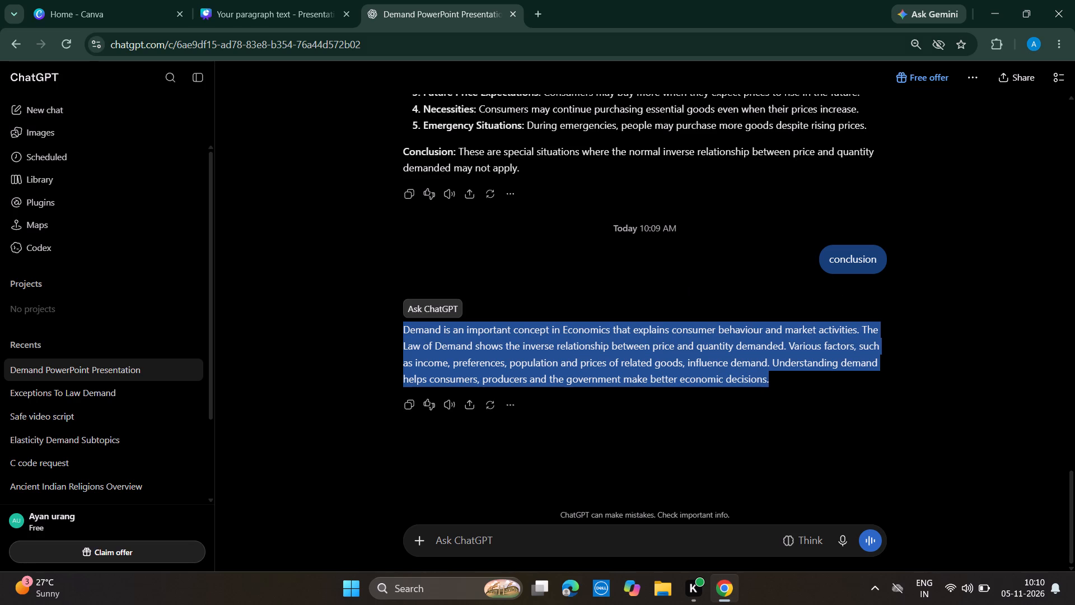
Return to Canva and replace page 11's EDUCATION heading with CONCLUSION, adding trailing spaces to shift it off the banner's edge.
click(236, 0)
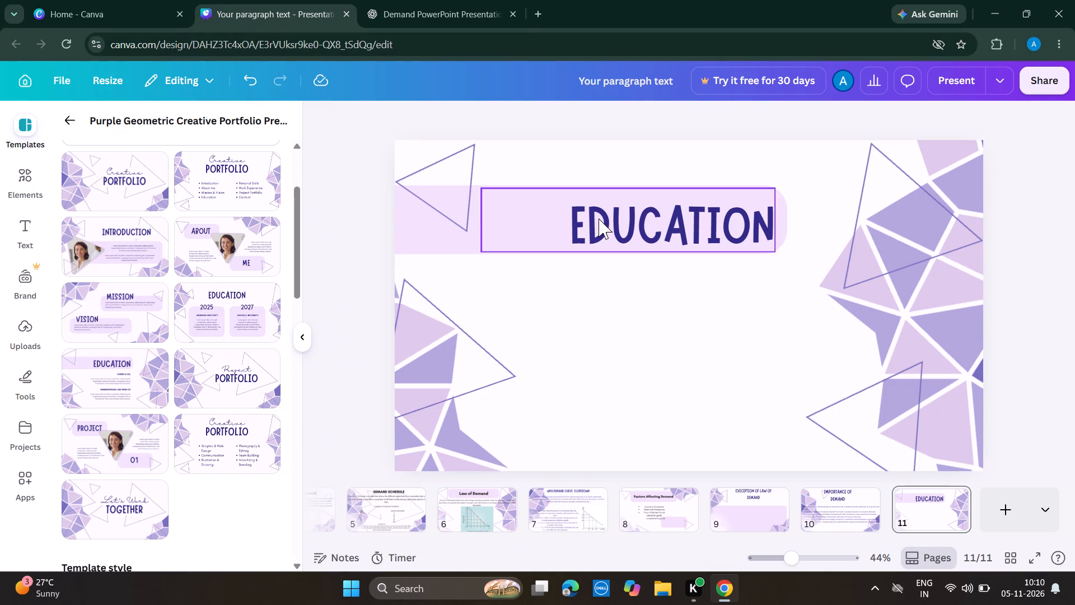
click(599, 218)
click(766, 217)
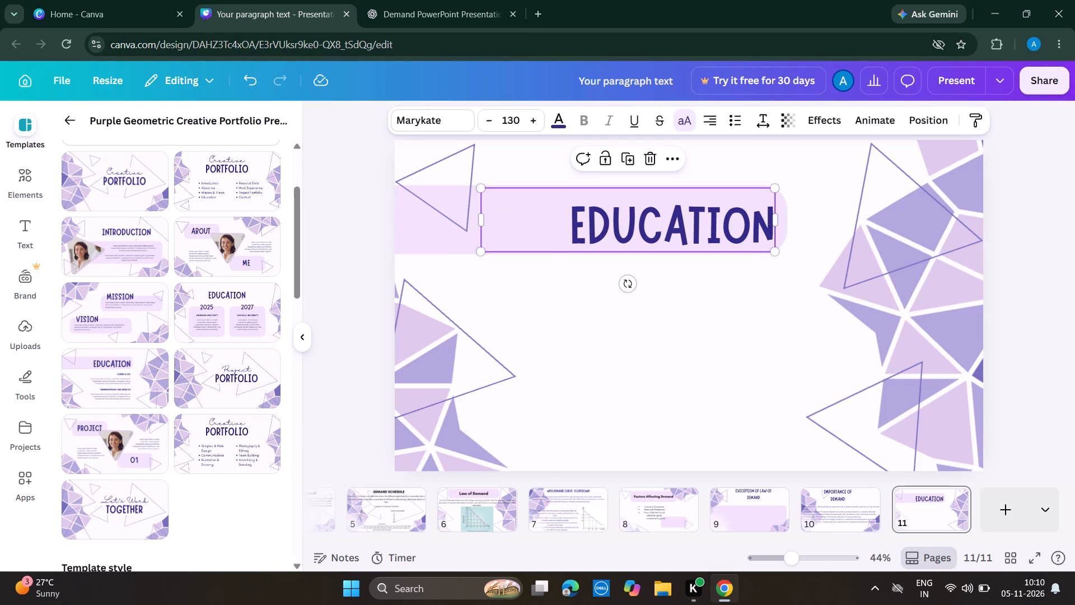
key(BackSpace)
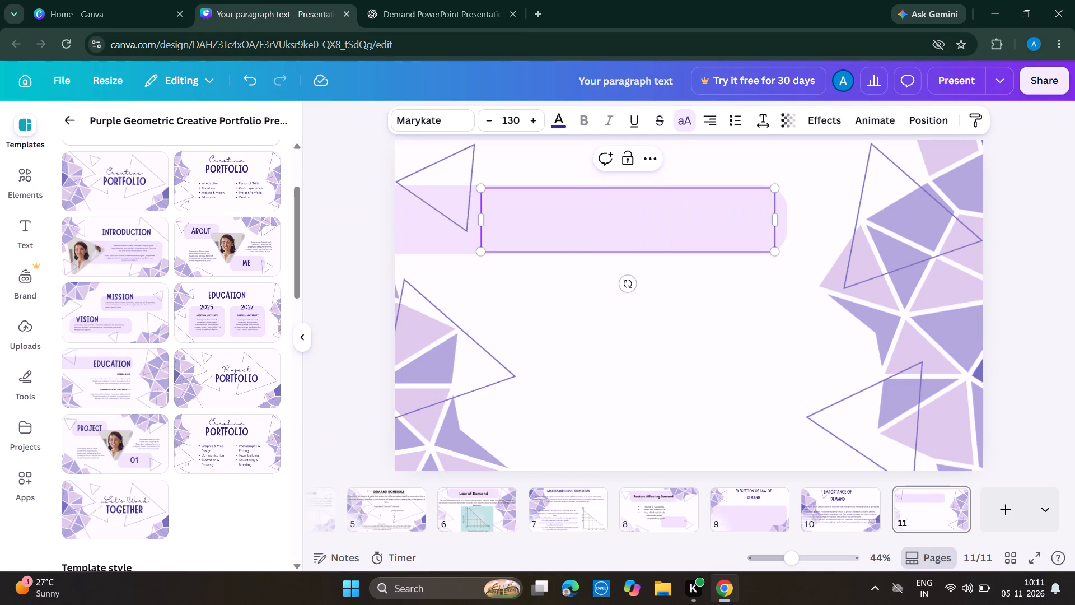
text(con)
text(clusio)
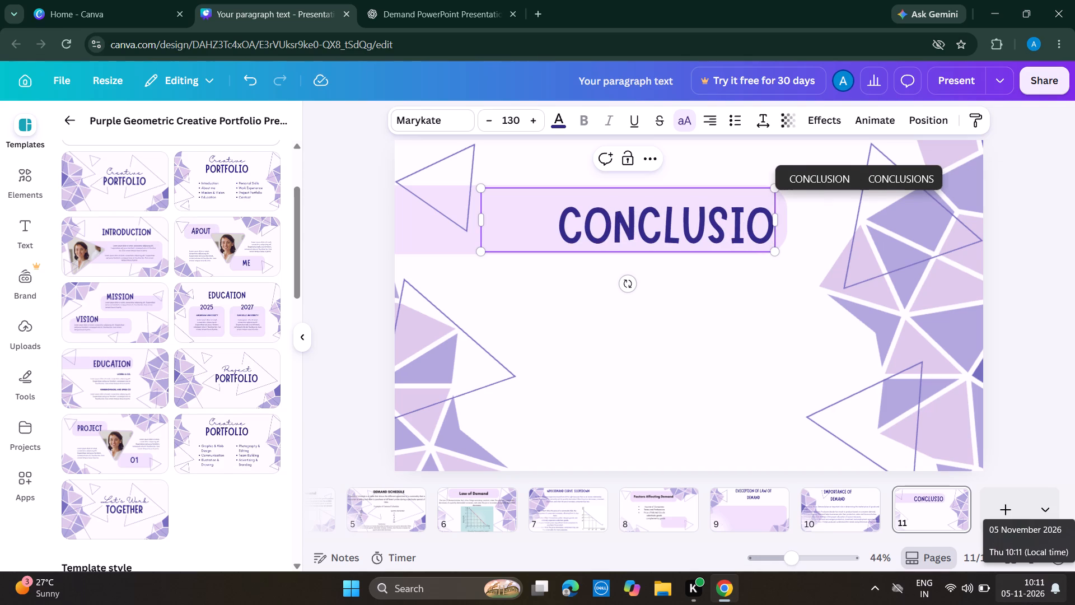
key(n)
key(space)
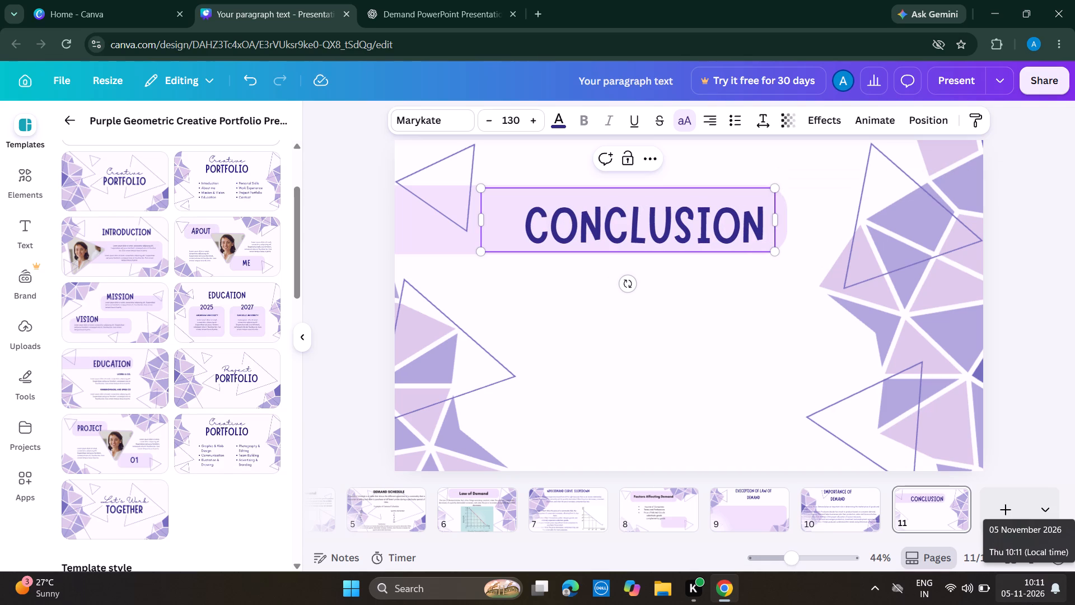
key(space)
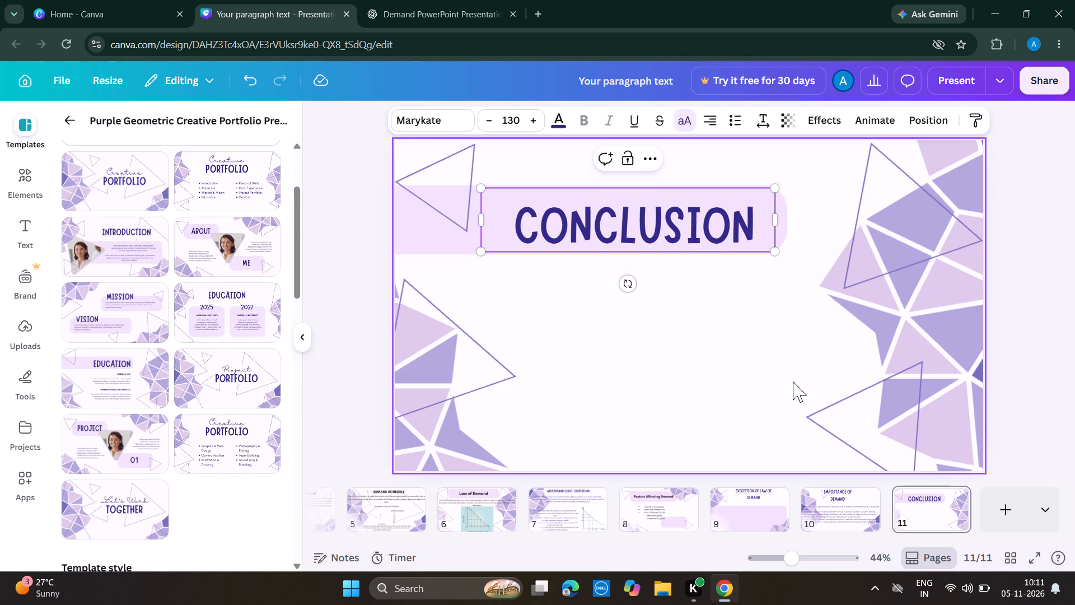
Paste the copied conclusion paragraph below the CONCLUSION heading on page 11.
click(688, 341)
click(535, 314)
click(555, 310)
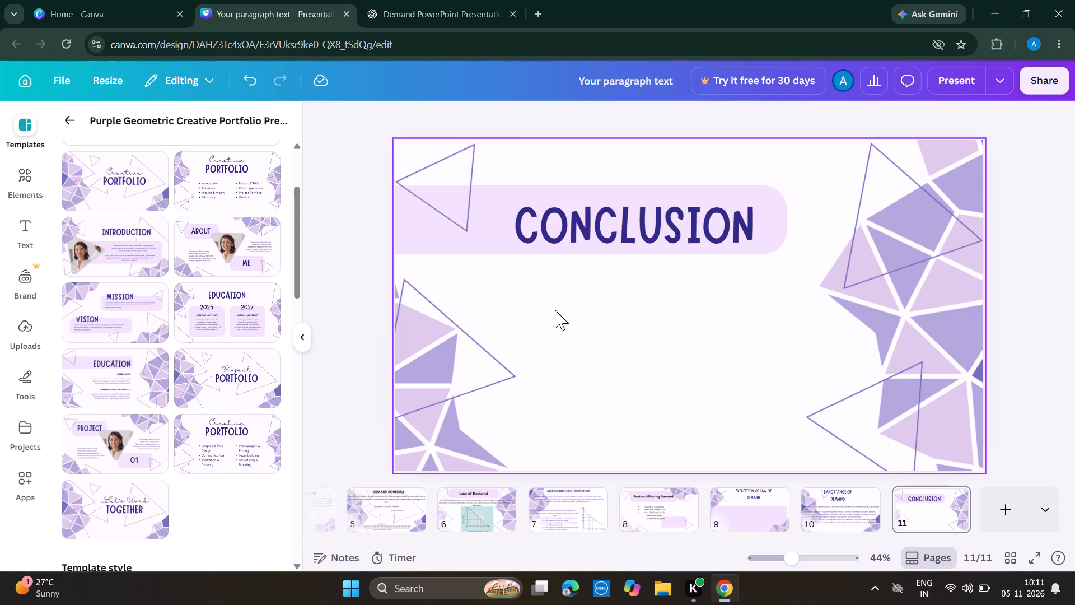
click(577, 283)
key(ctrl+v)
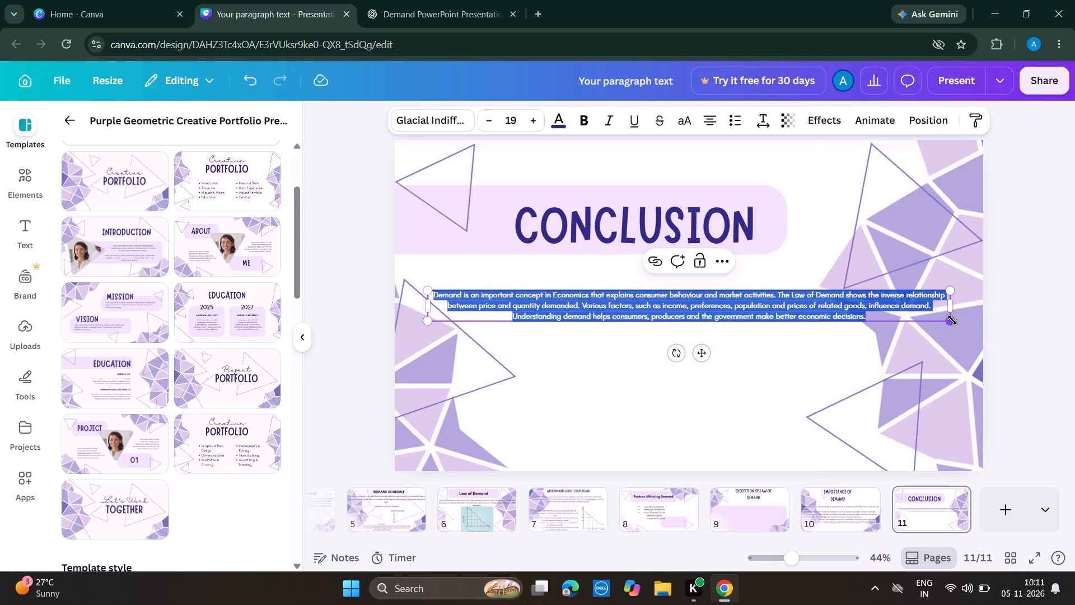
Enlarge the pasted conclusion paragraph to font size 32.2.
drag(952, 320, 956, 352)
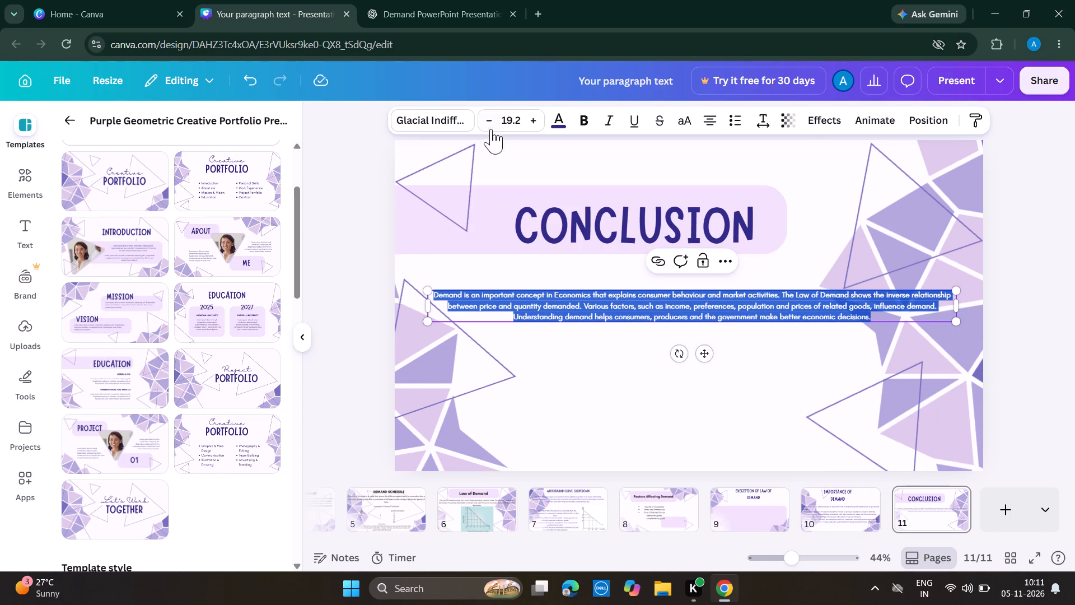
triple_click(537, 120)
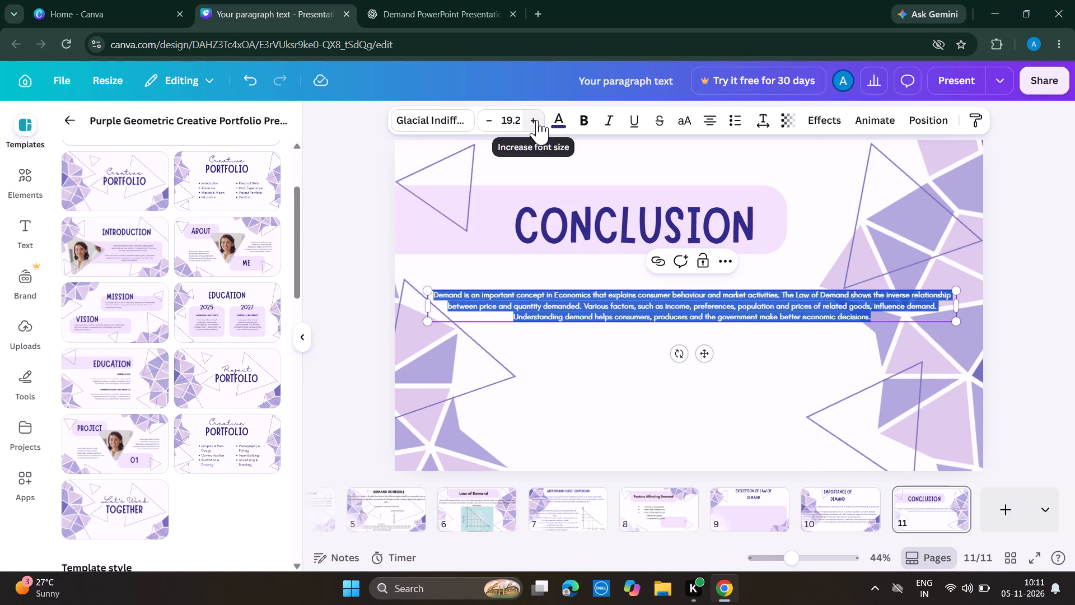
triple_click(537, 120)
triple_click(537, 120)
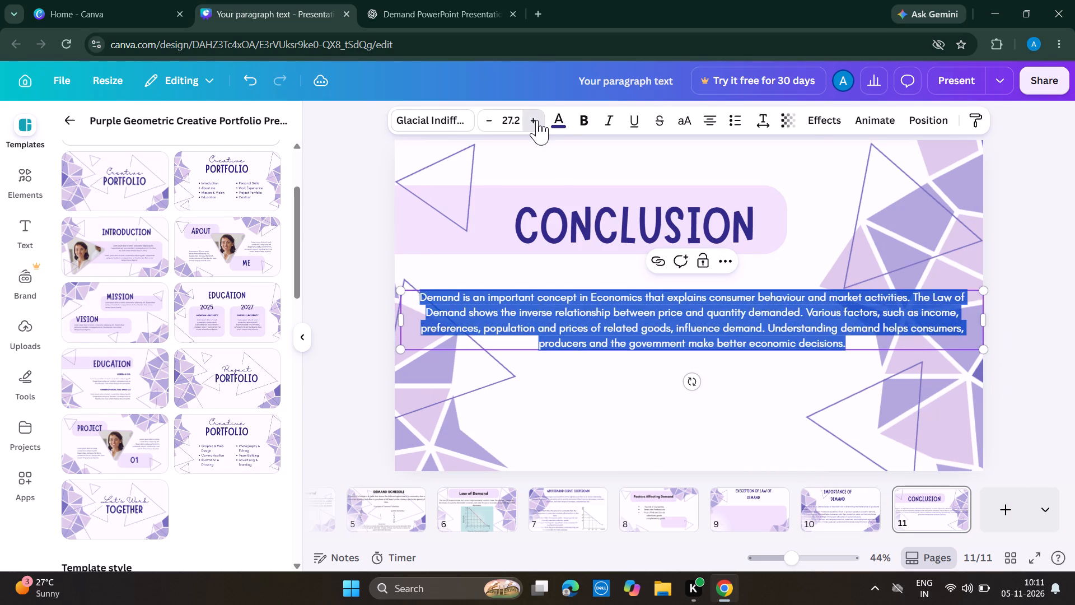
triple_click(537, 120)
click(537, 120)
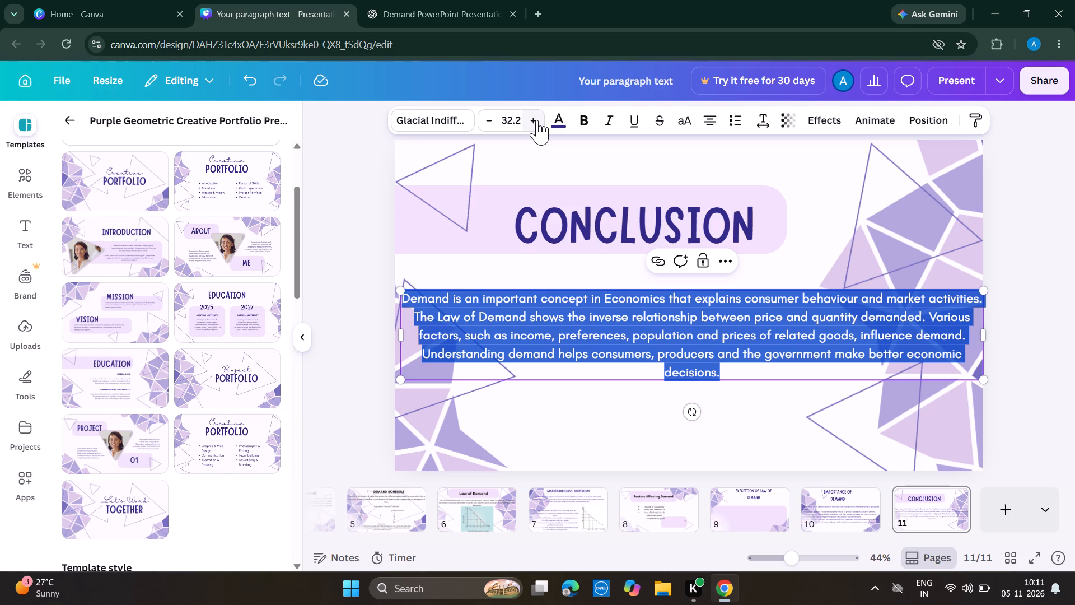
click(622, 404)
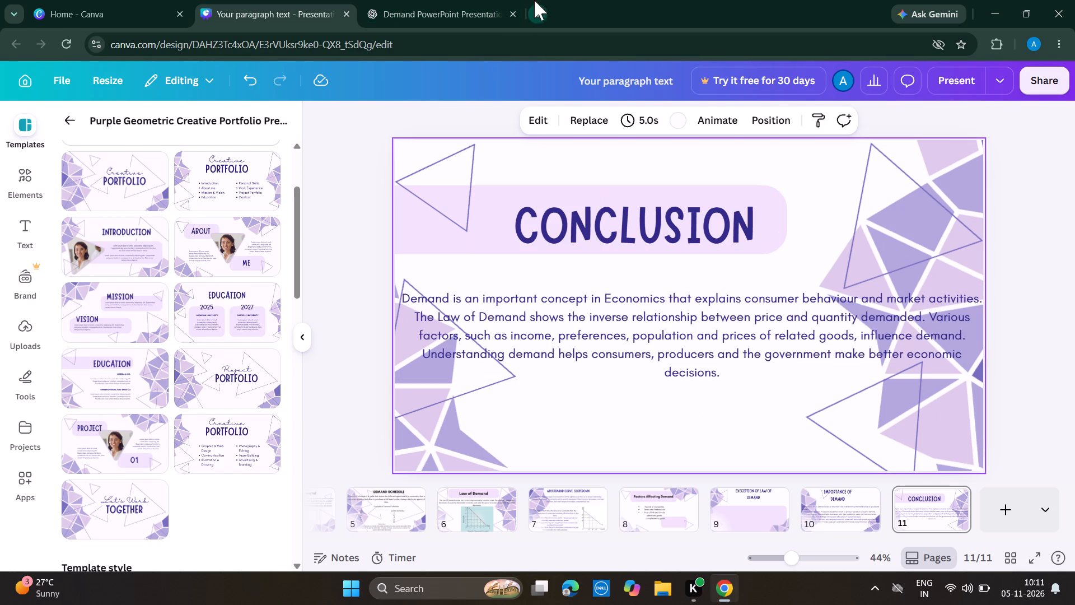
Add a new page after the conclusion page.
click(1023, 516)
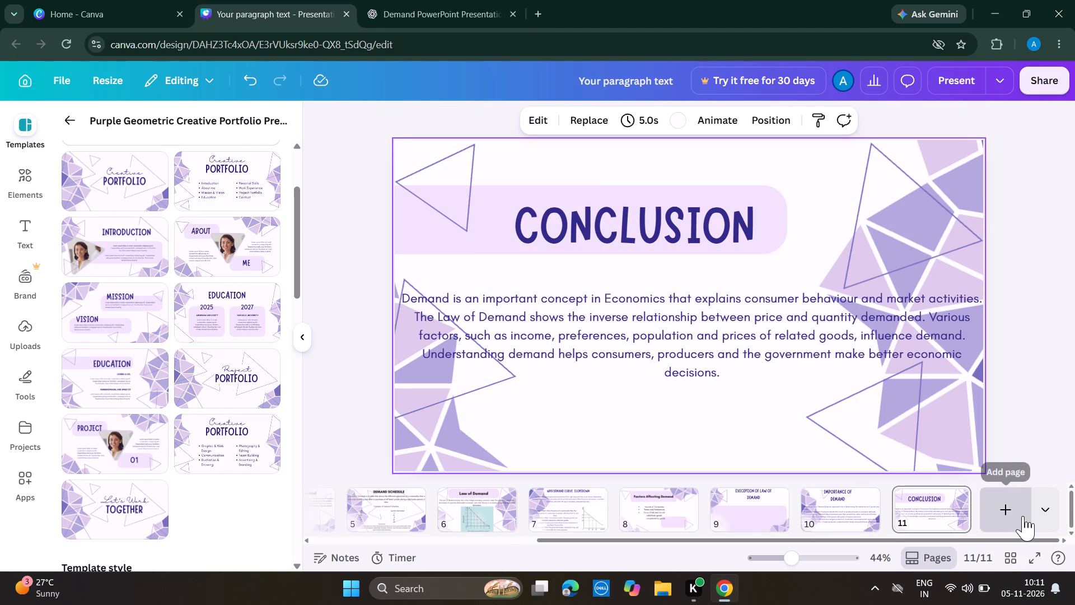
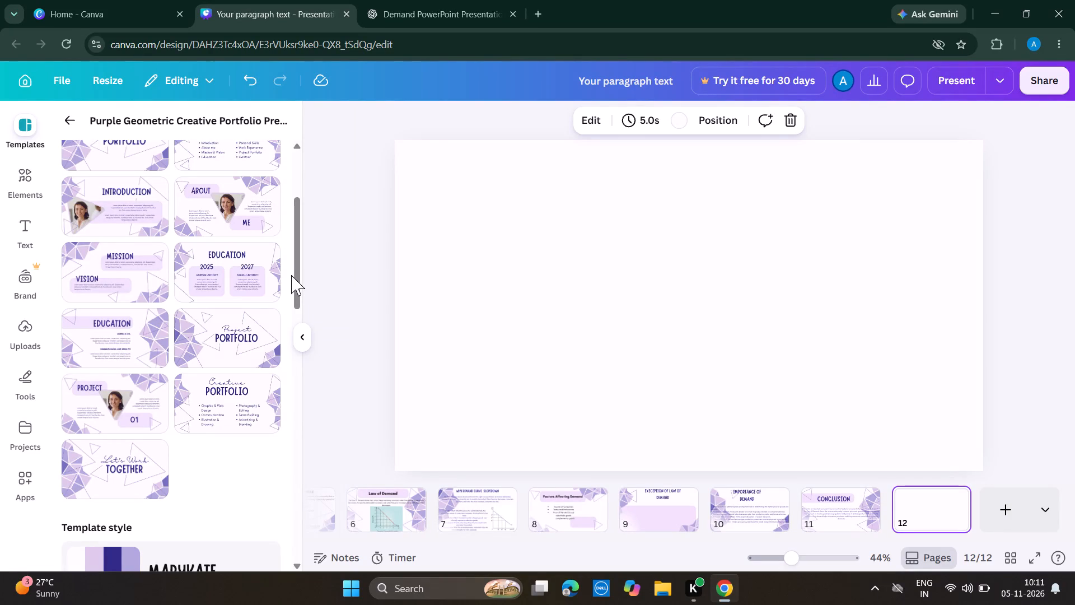
Apply the Project Portfolio layout from the purple geometric template to blank page 12.
drag(291, 275, 297, 269)
drag(297, 269, 316, 227)
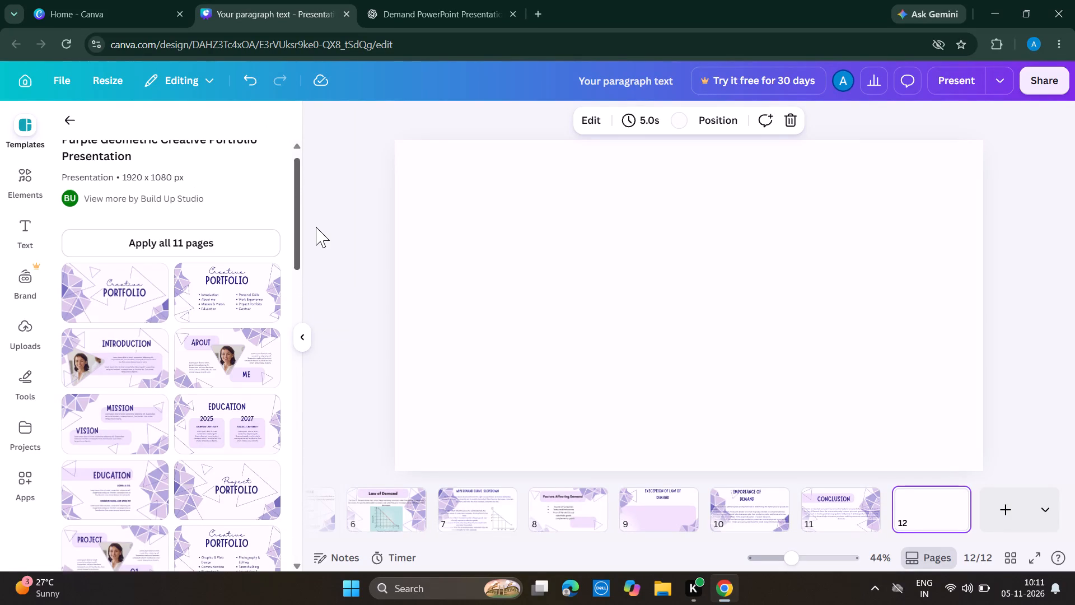
drag(316, 227, 316, 268)
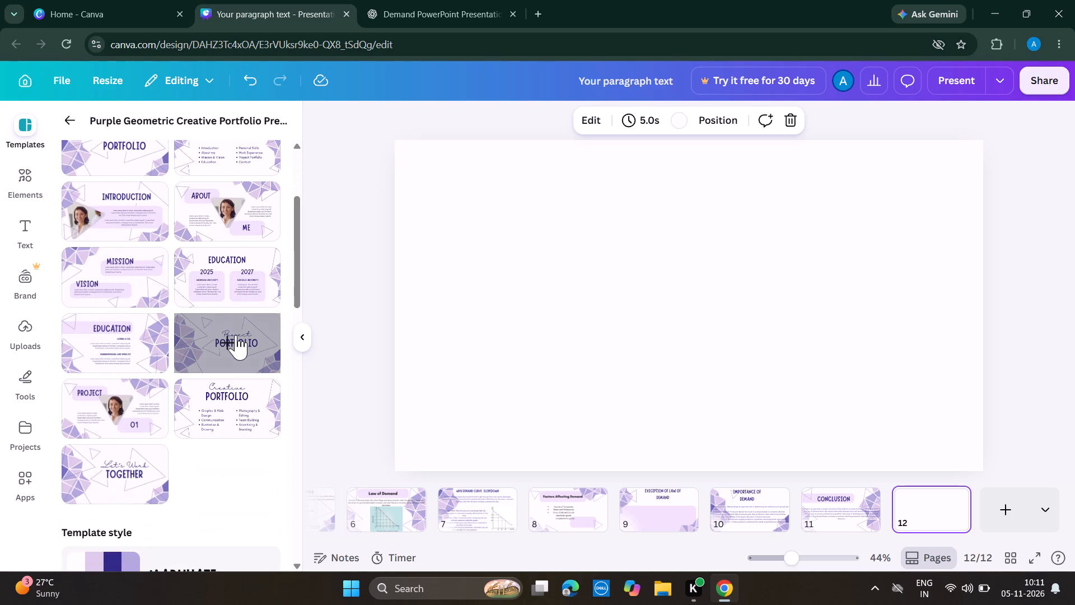
click(236, 335)
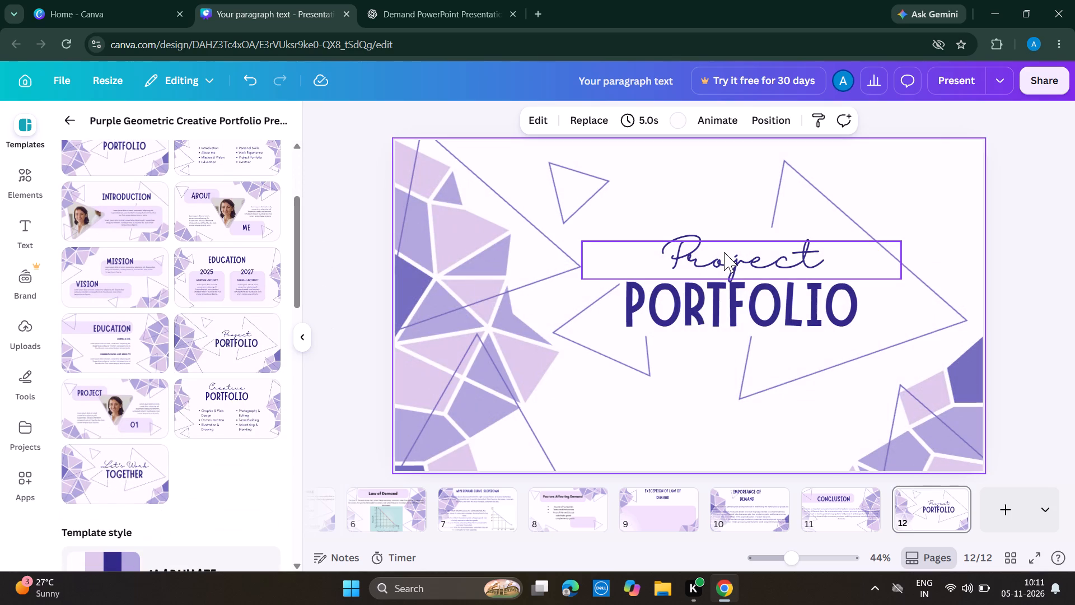
Delete the script word Project above the PORTFOLIO heading on page 12.
click(674, 241)
click(763, 204)
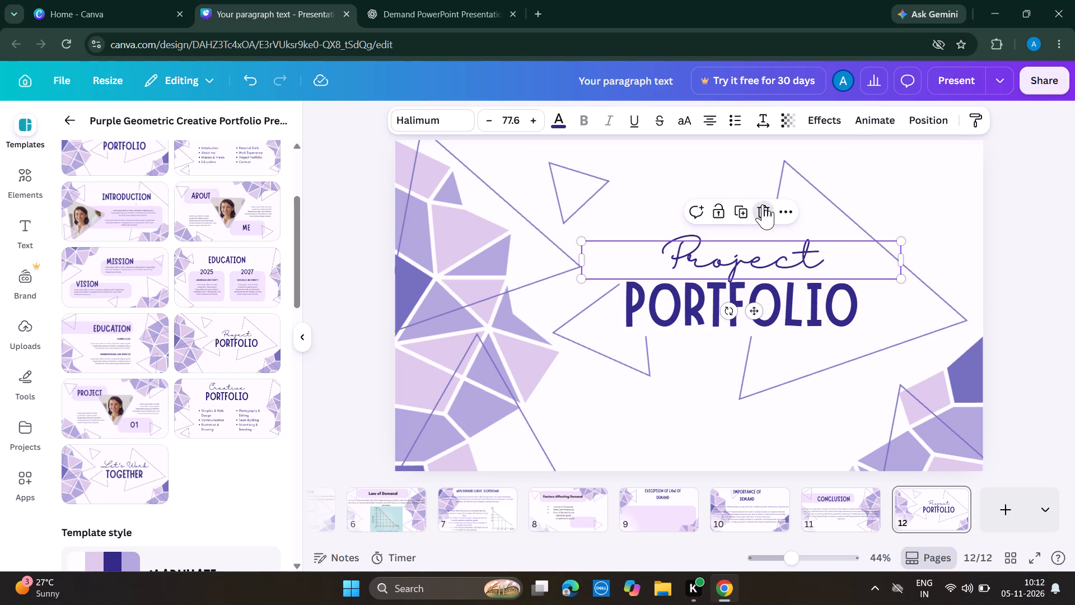
Replace the PORTFOLIO heading on page 12 with THANK YOU.
click(704, 301)
click(860, 306)
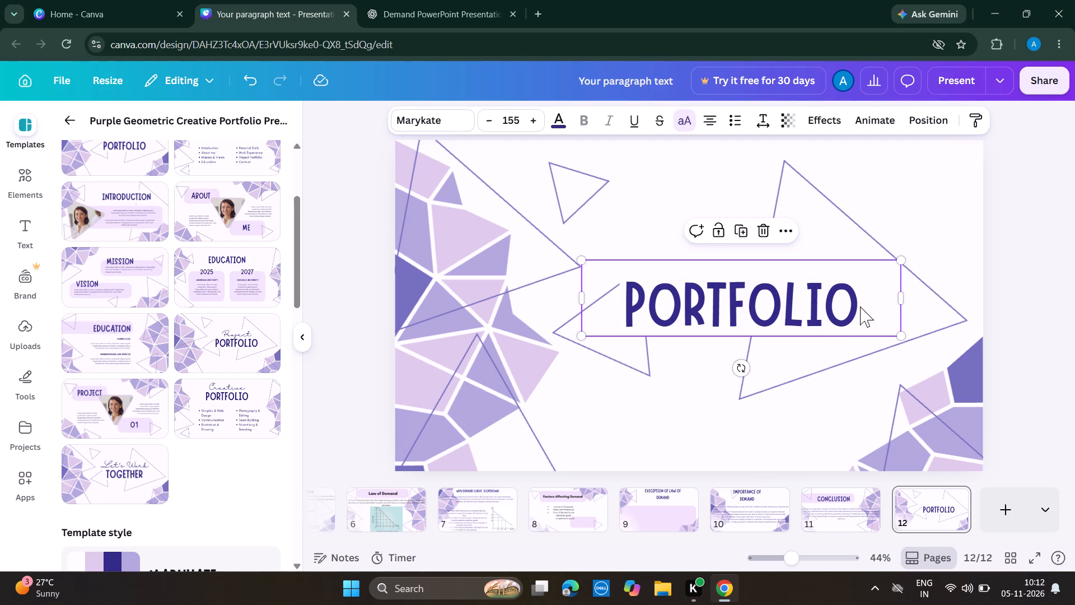
key(BackSpace)
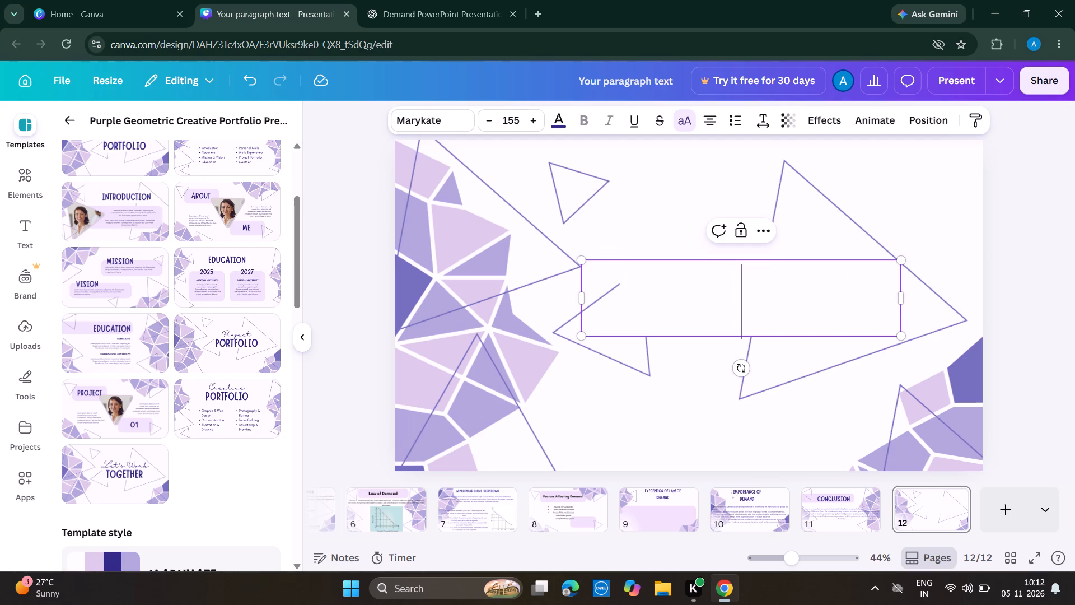
text(thank)
key(space)
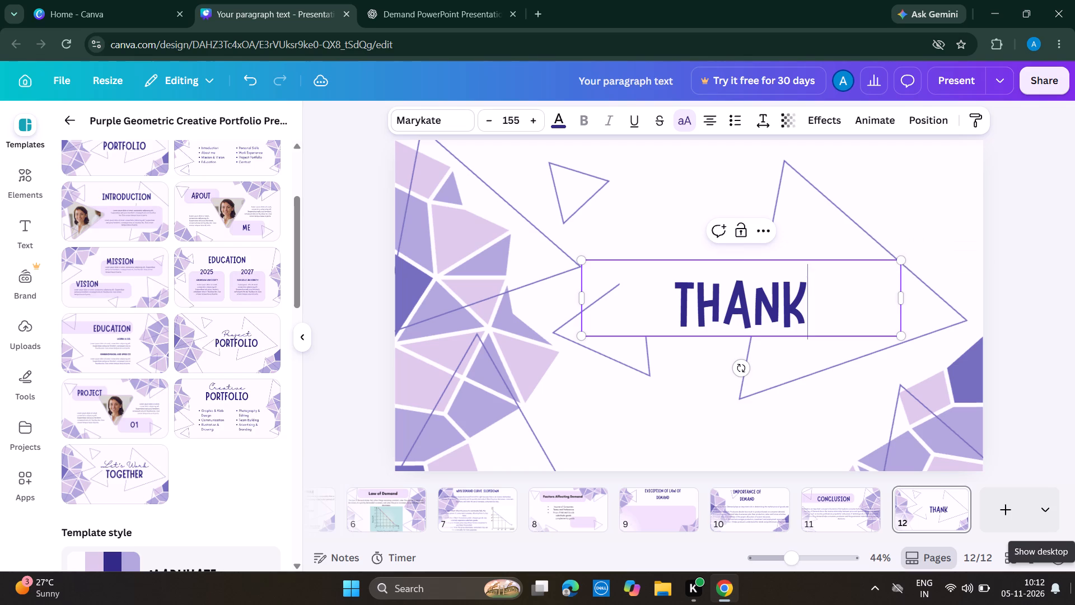
text(uoy)
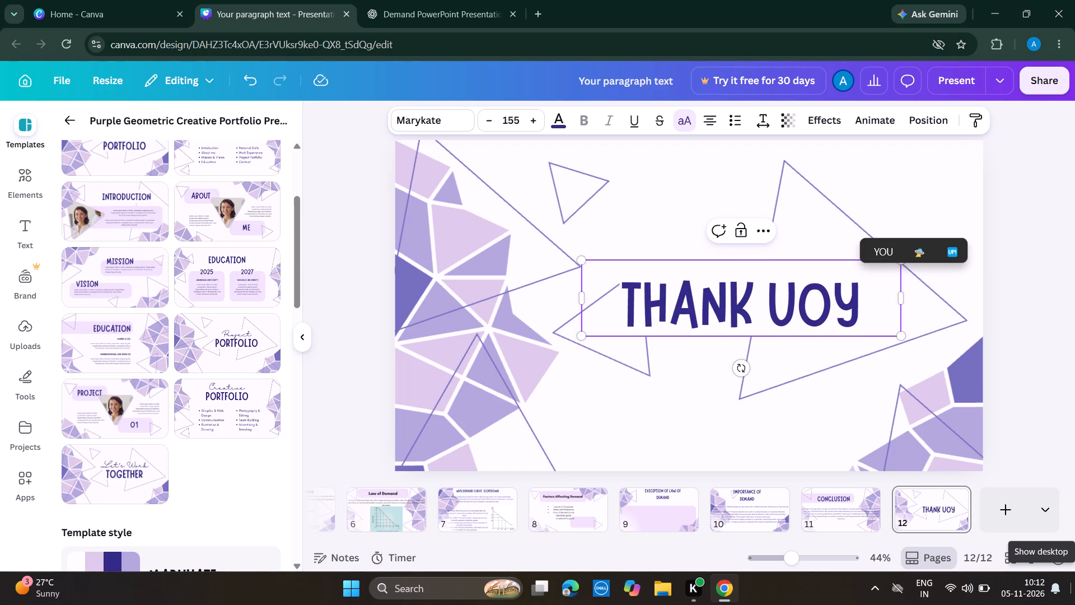
key(BackSpace)
key(BackSpace)
key(BackSpace)
text(you)
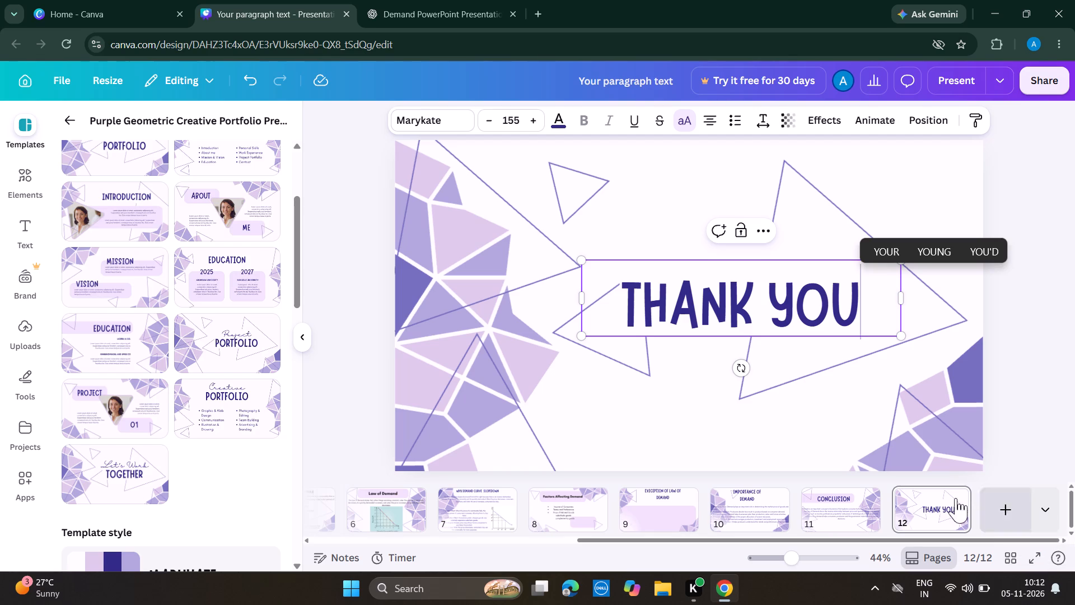
Enlarge the whole THANK YOU heading to font size 179.
click(536, 132)
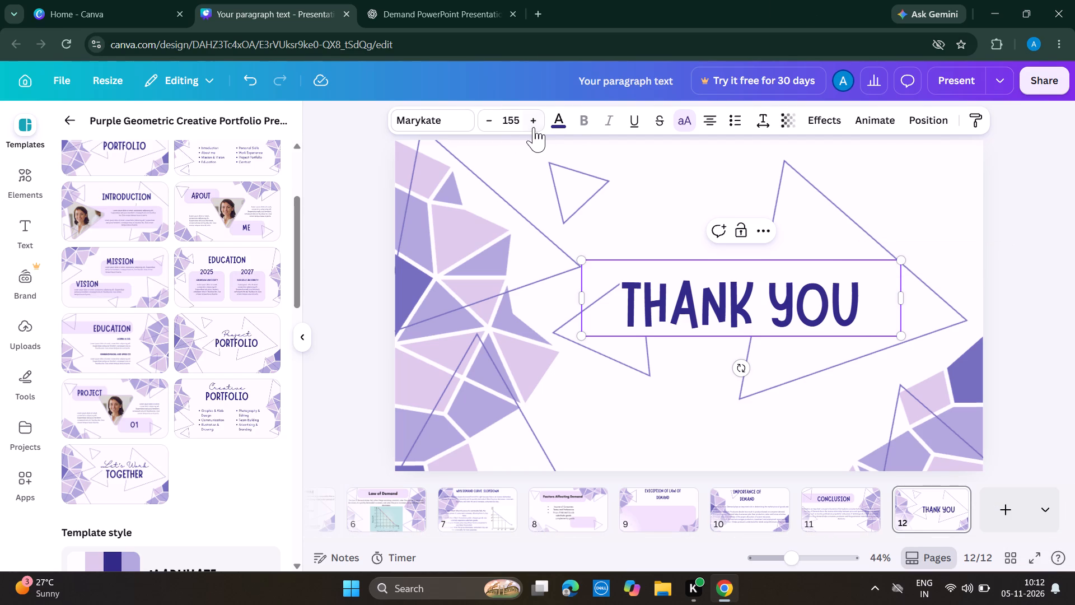
triple_click(535, 122)
click(535, 122)
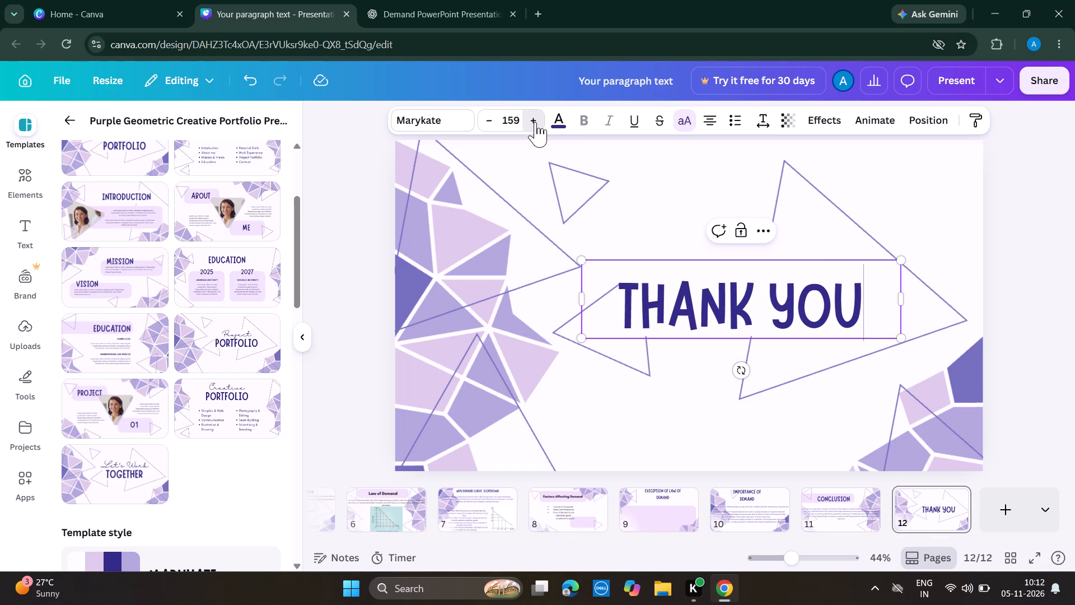
click(535, 122)
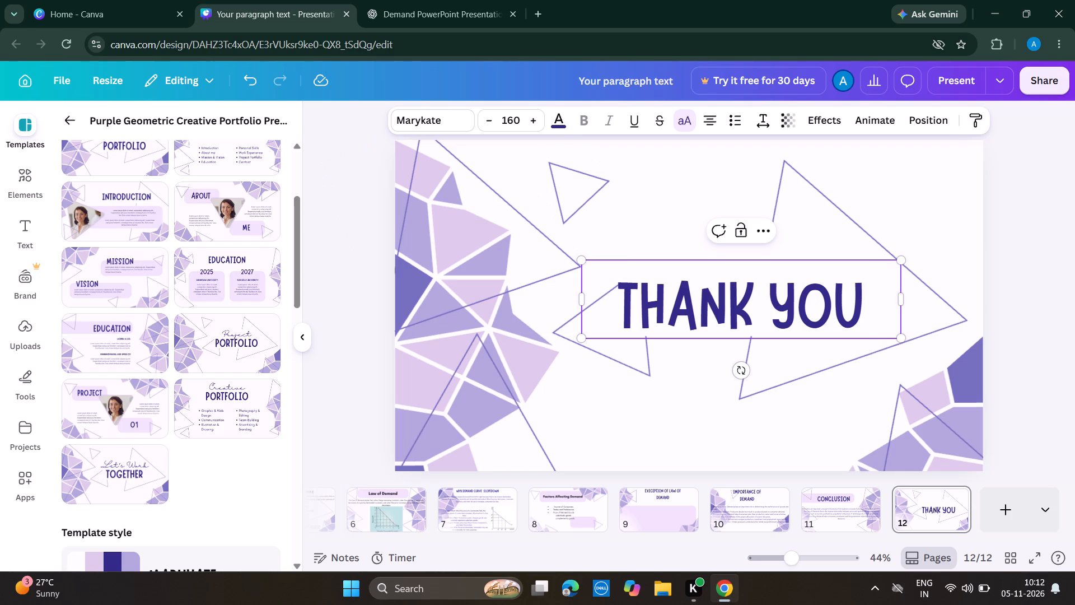
drag(617, 301, 904, 301)
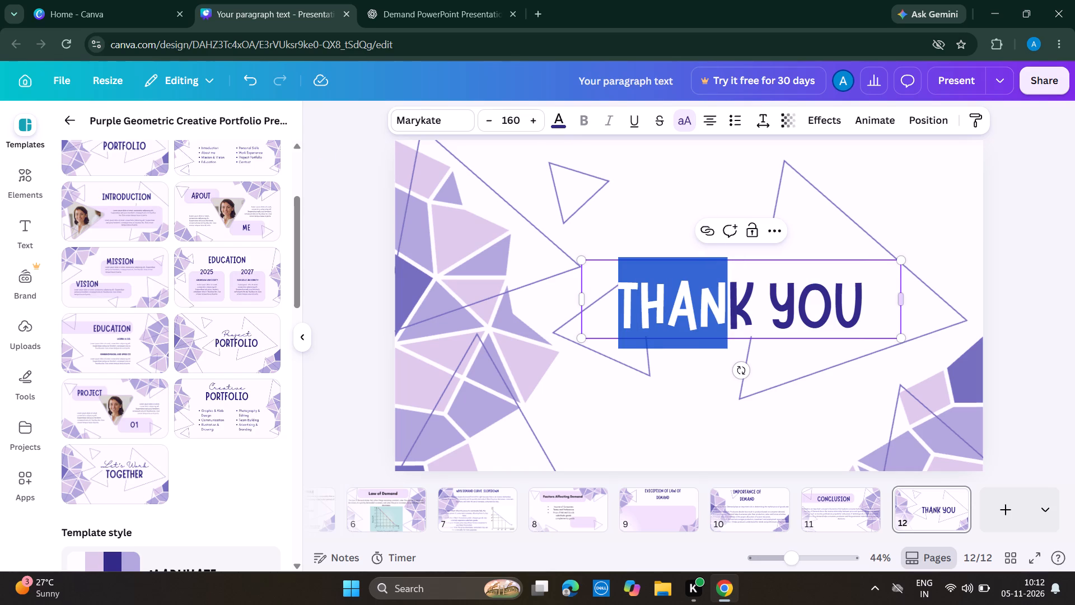
drag(624, 305, 842, 305)
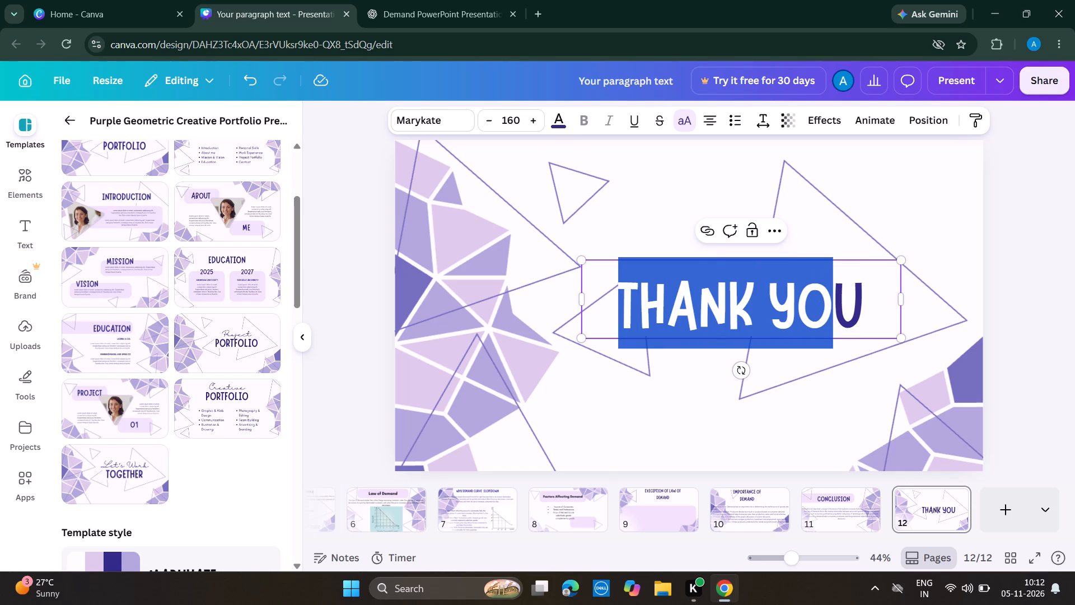
drag(842, 305, 859, 302)
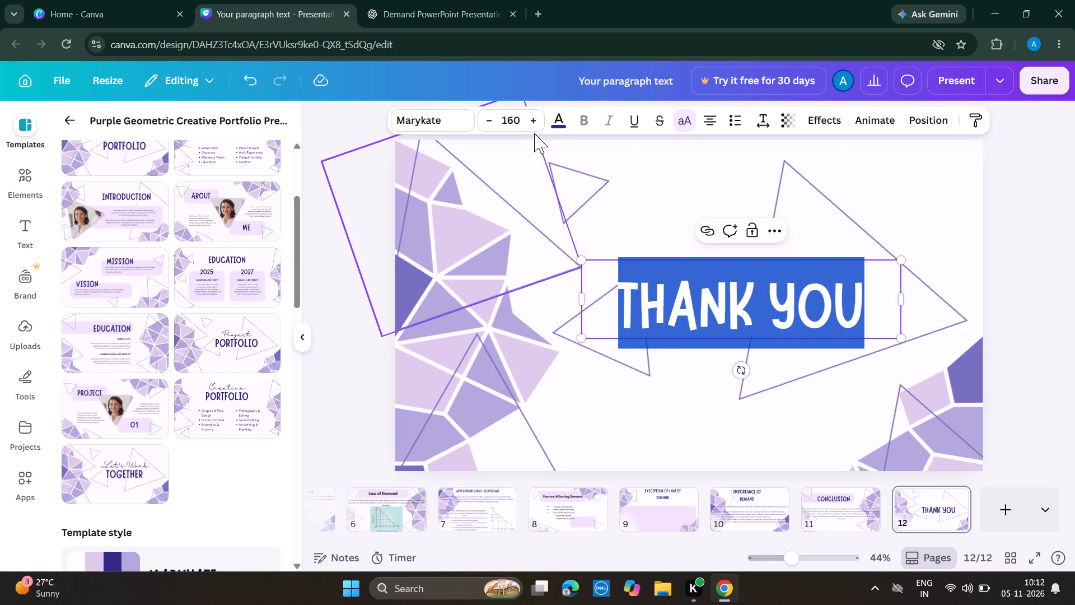
click(535, 125)
triple_click(535, 125)
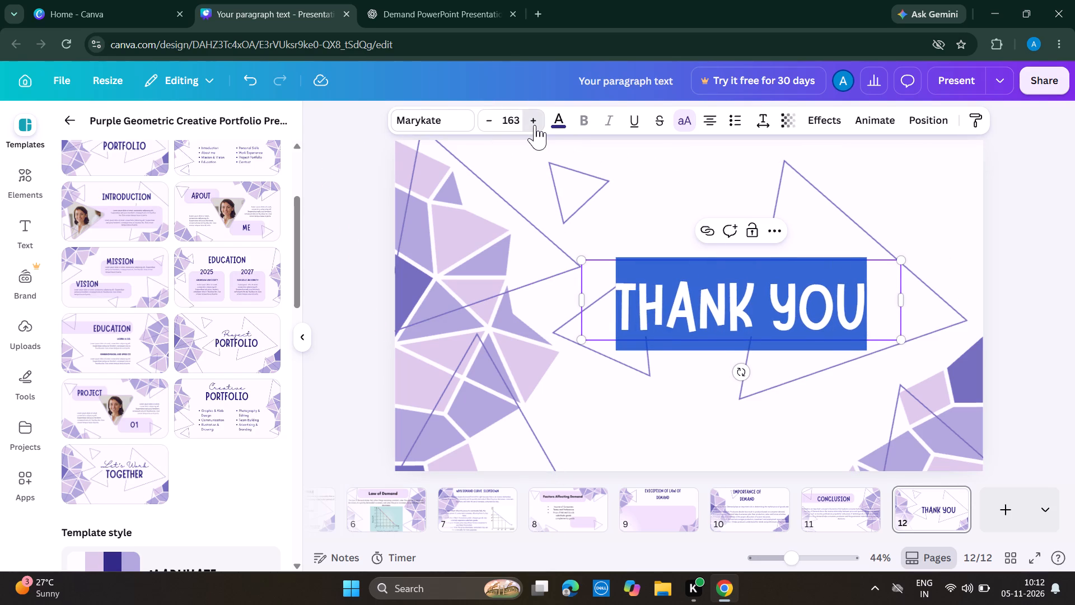
double_click(535, 125)
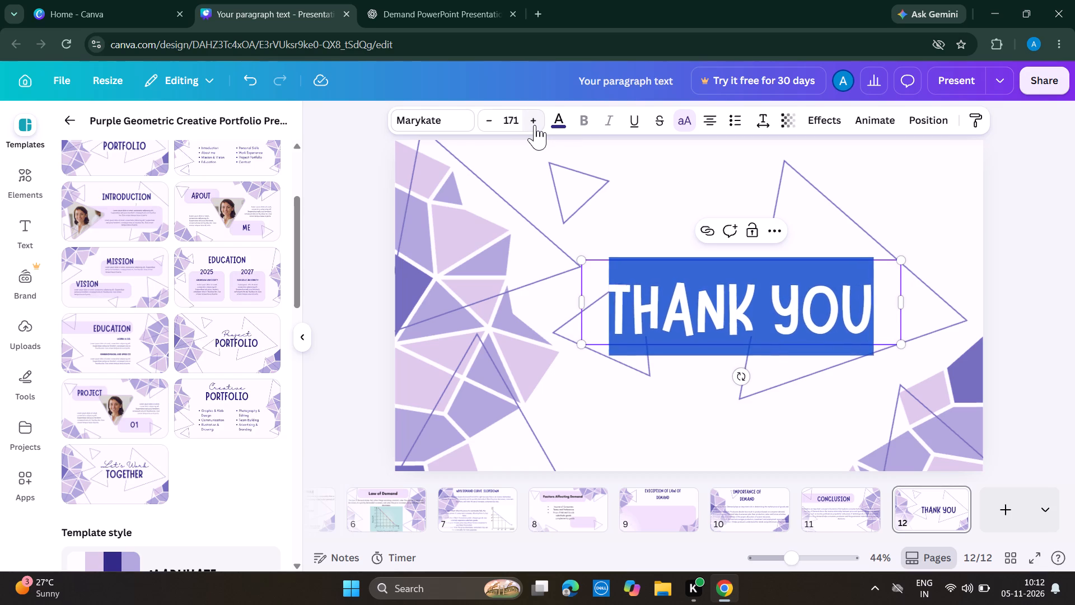
click(642, 190)
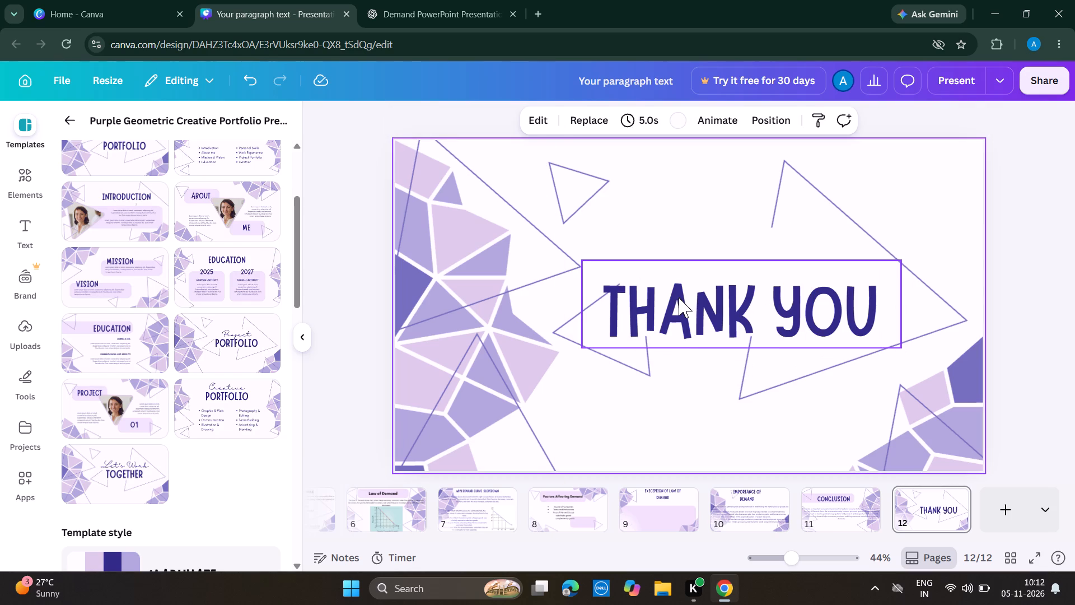
Move the THANK YOU heading up and over so it is centred horizontally on the page.
drag(679, 299, 622, 275)
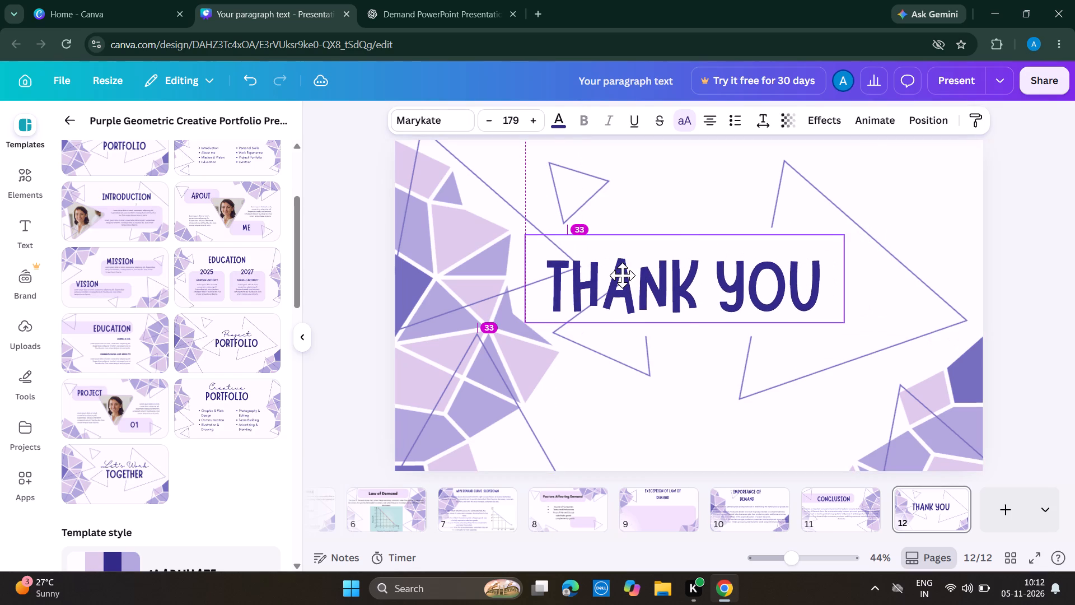
drag(622, 275, 630, 273)
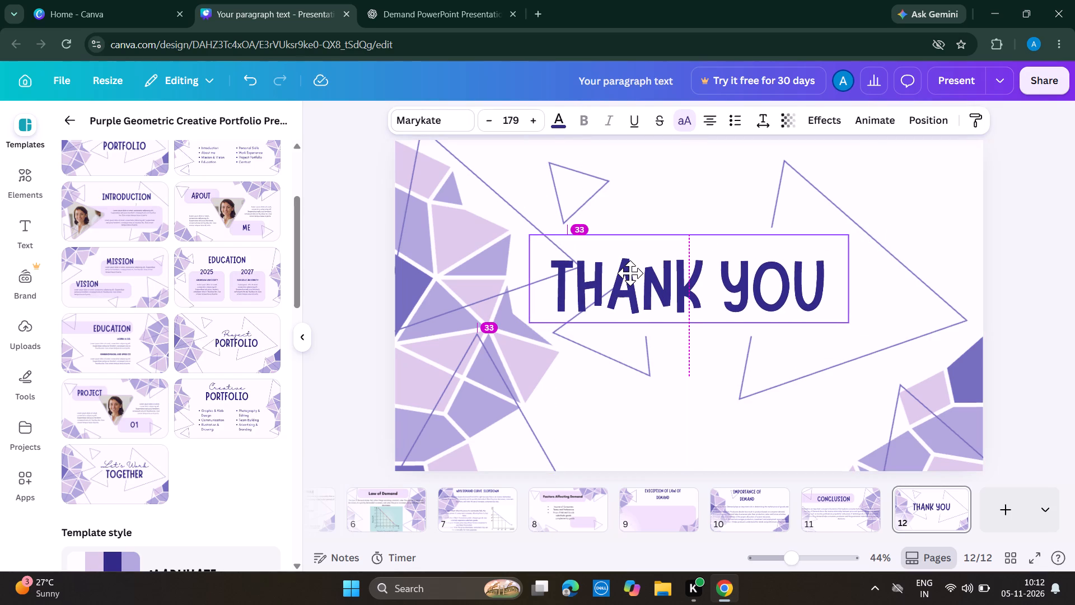
drag(630, 273, 631, 274)
click(1050, 202)
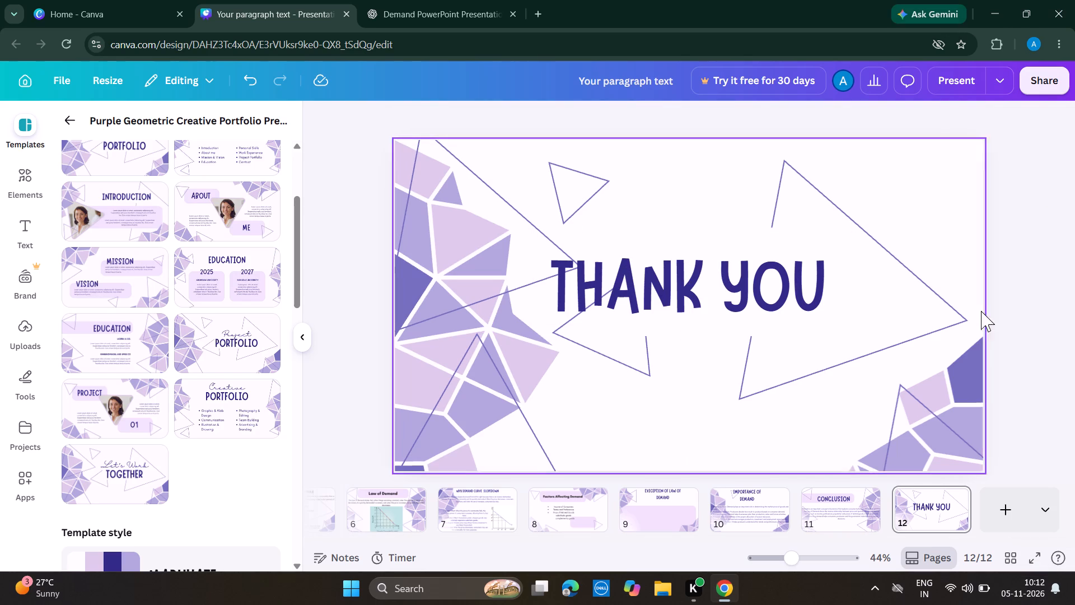
Shift the outlined triangle in the page's lower-right corner inward and upward, away from the mosaic shape.
drag(950, 375, 933, 371)
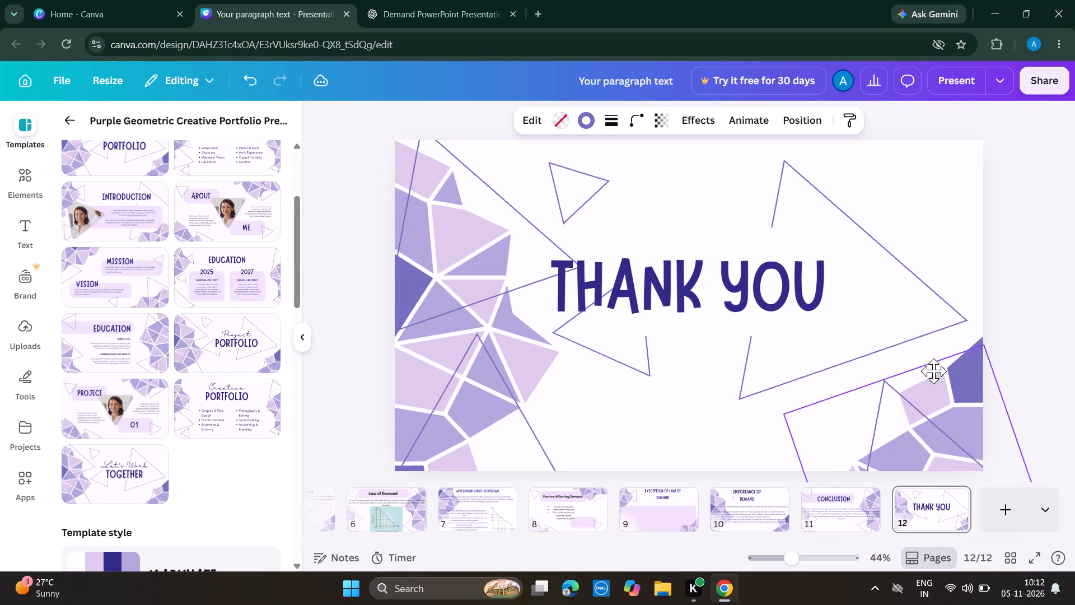
drag(933, 371, 930, 370)
click(959, 385)
click(959, 384)
click(956, 390)
drag(956, 390, 956, 389)
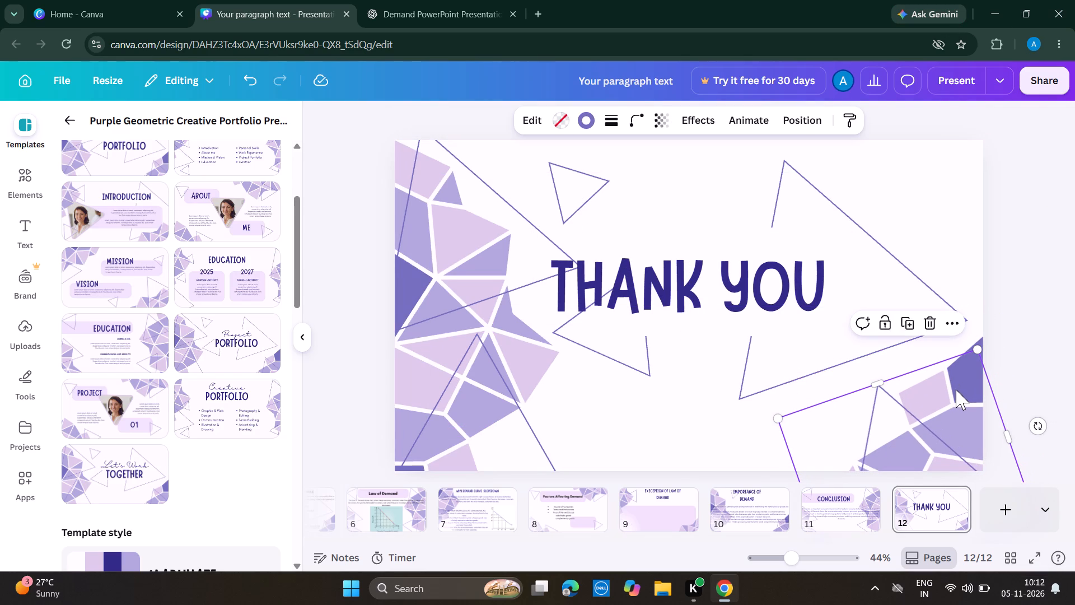
drag(956, 389, 937, 383)
drag(934, 378, 941, 344)
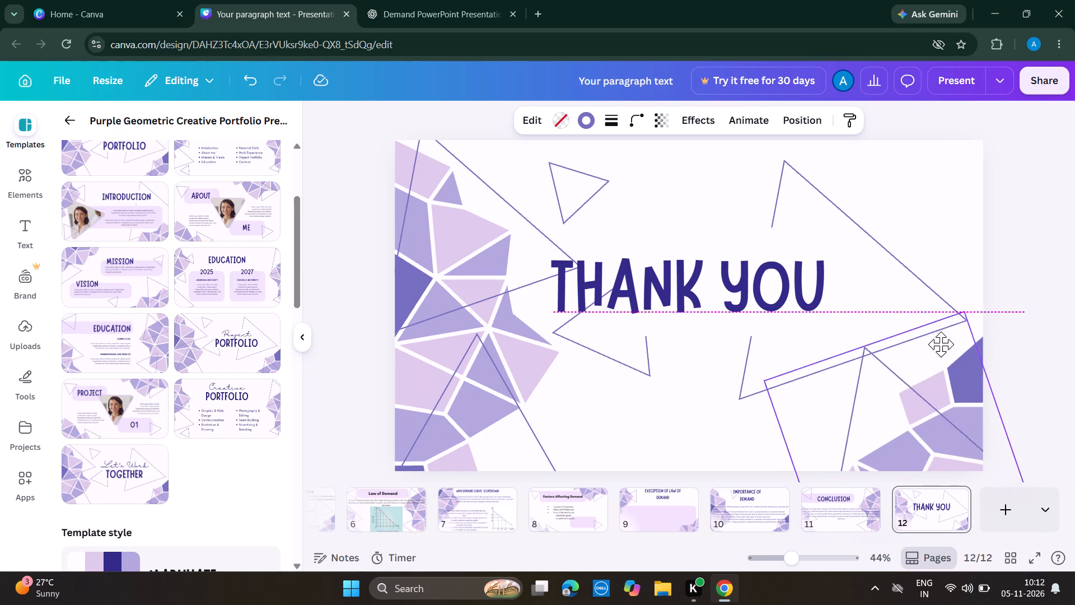
drag(941, 344, 880, 346)
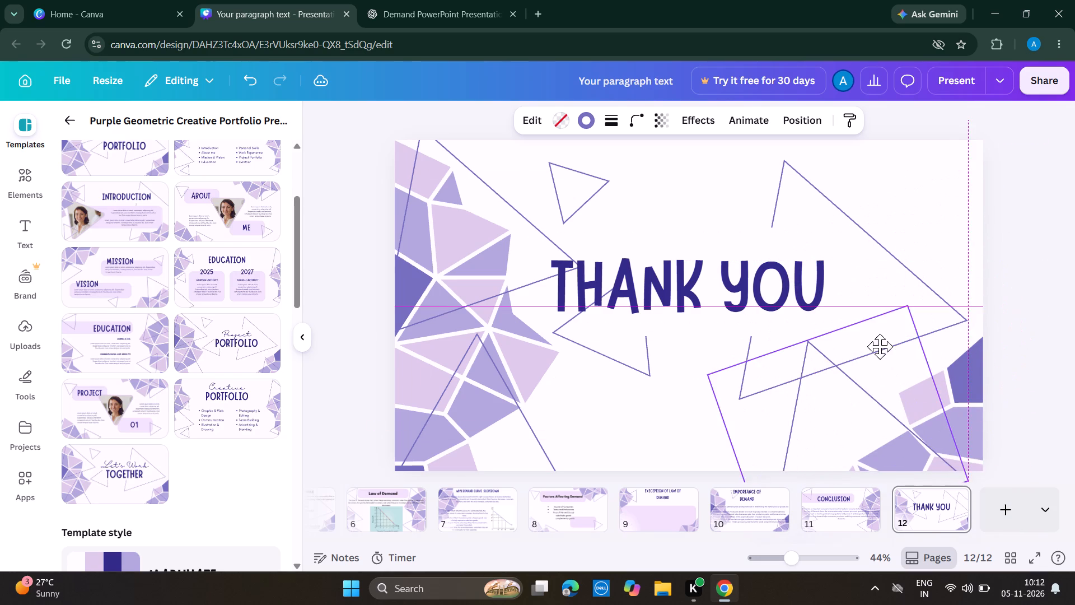
drag(880, 346, 865, 346)
Raise the purple mosaic shape from the page's lower-right corner so it runs along the full right edge.
drag(962, 391, 926, 300)
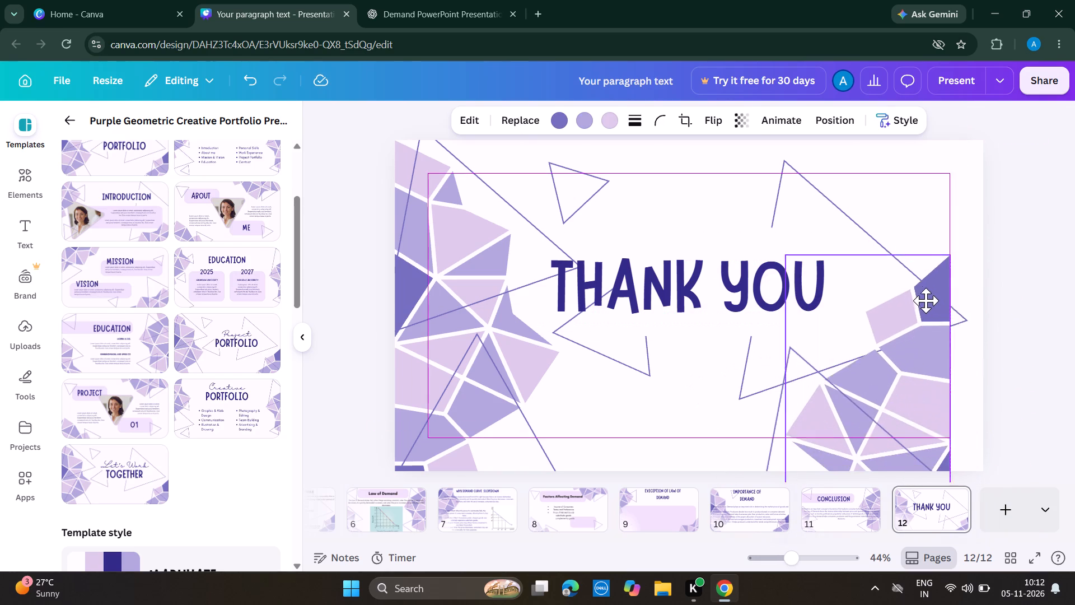
drag(926, 300, 954, 222)
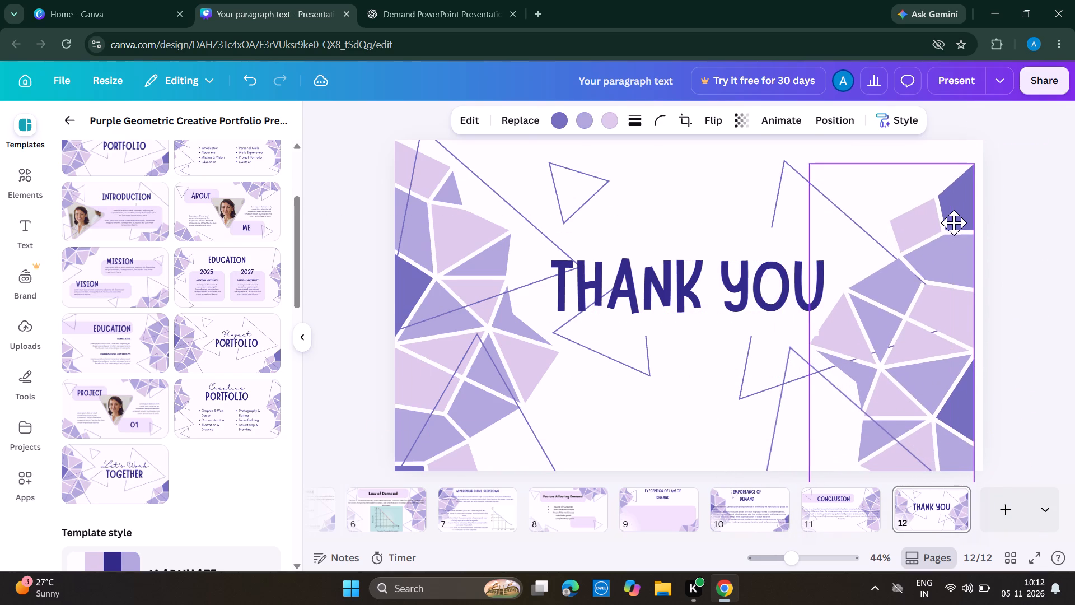
drag(954, 222, 954, 180)
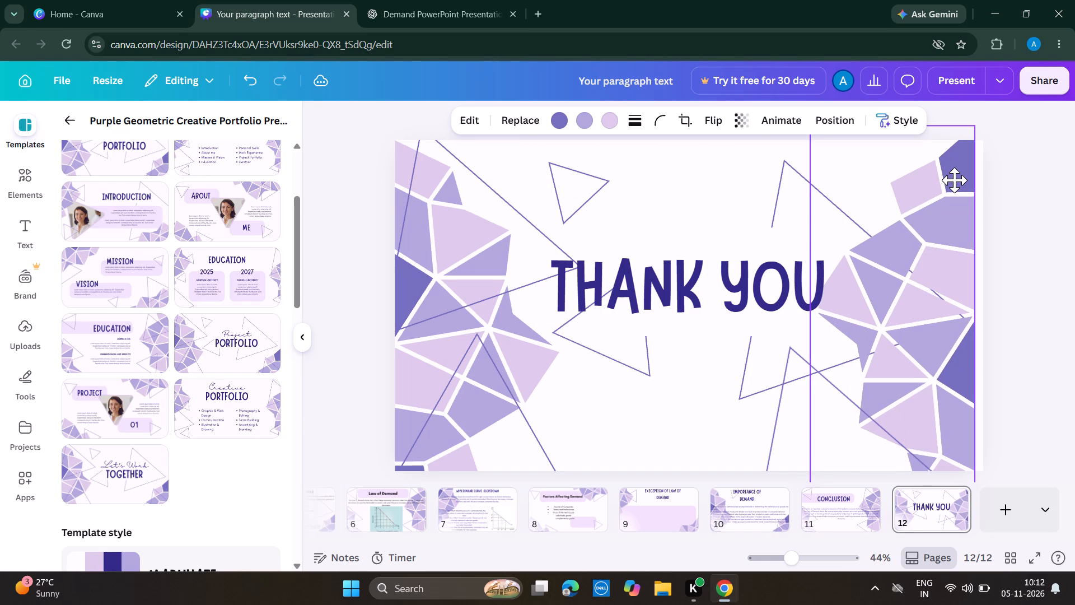
drag(954, 180, 953, 179)
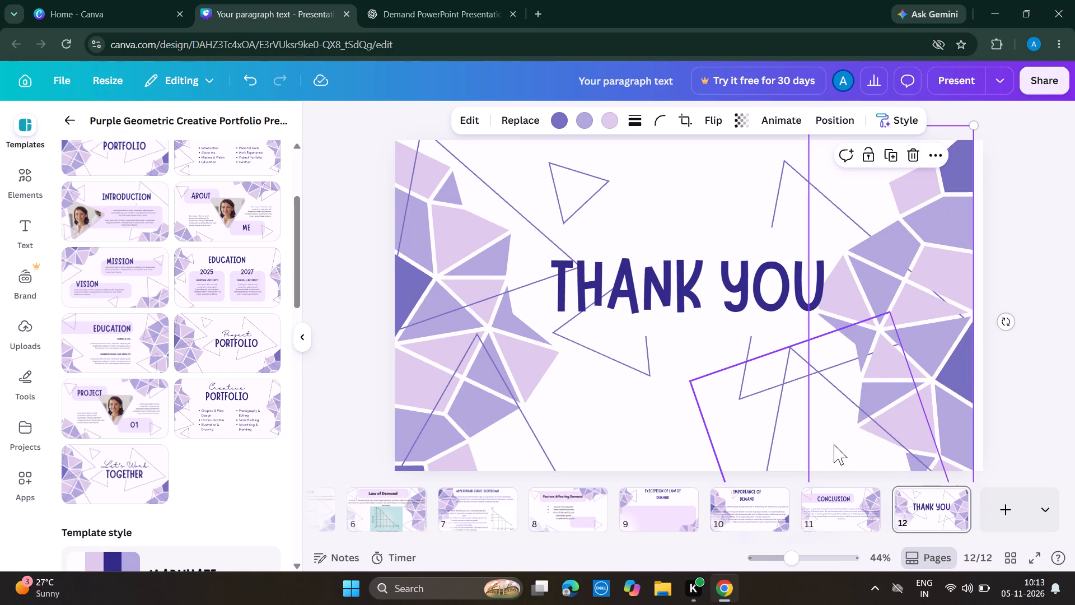
drag(834, 444, 817, 421)
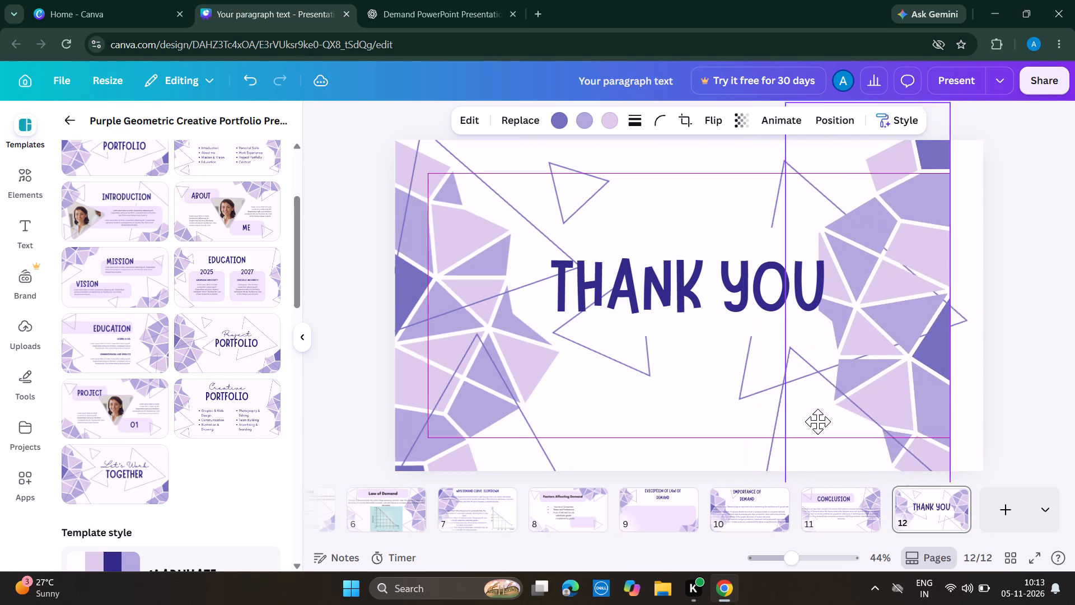
drag(817, 421, 841, 420)
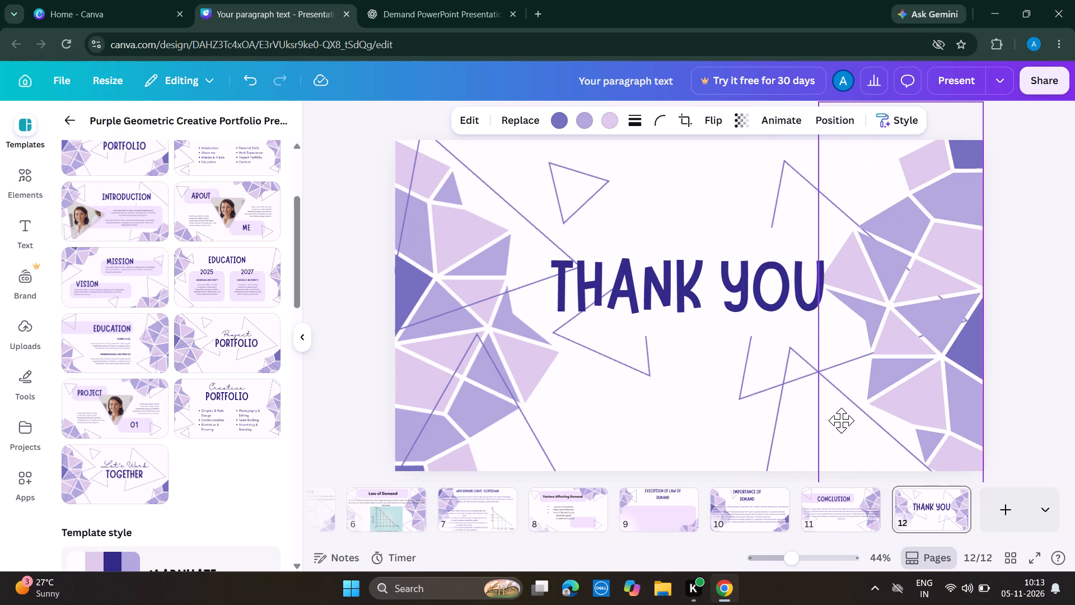
drag(841, 420, 839, 418)
Shift the large outlined triangle over the left mosaic inward until it overlaps the start of the THANK YOU heading.
drag(453, 300, 496, 300)
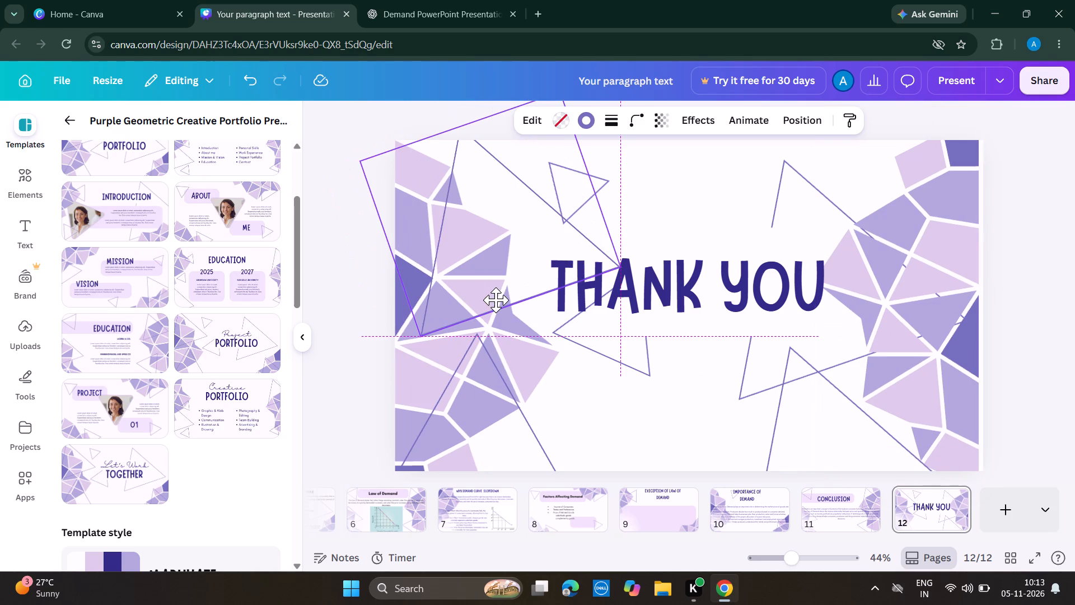
drag(496, 300, 505, 314)
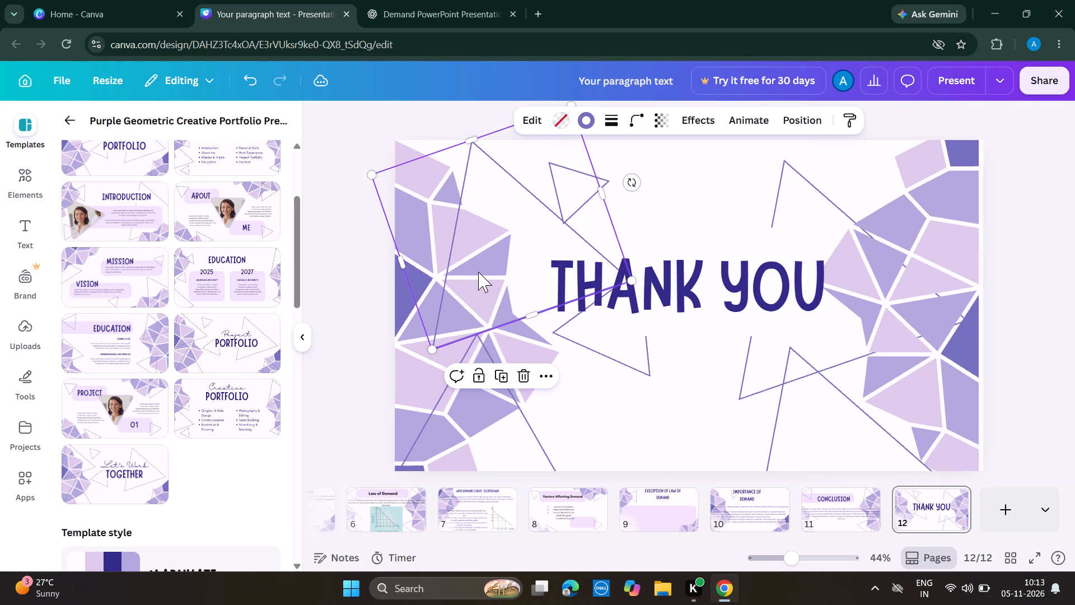
drag(478, 271, 530, 257)
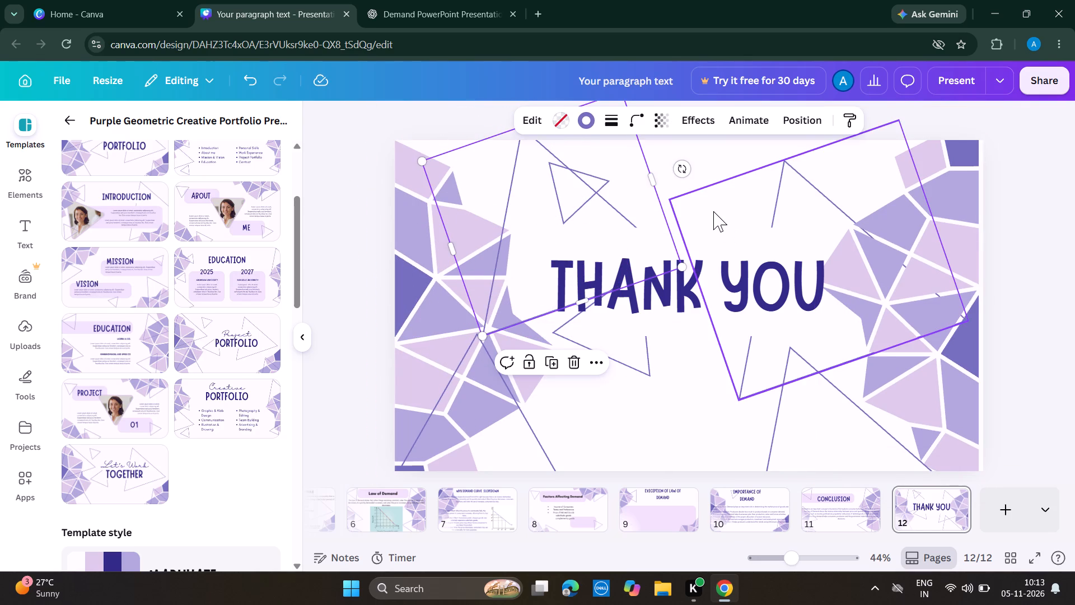
click(713, 211)
click(667, 381)
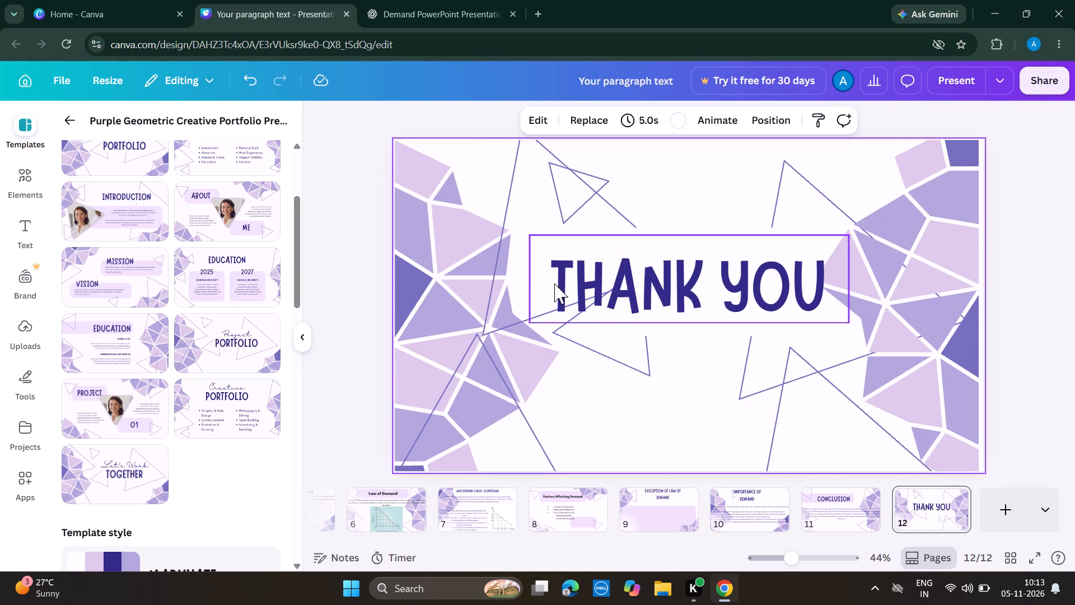
Reposition the left purple mosaic on the THANK YOU page slightly higher, flush with the page's left edge.
drag(428, 245, 452, 245)
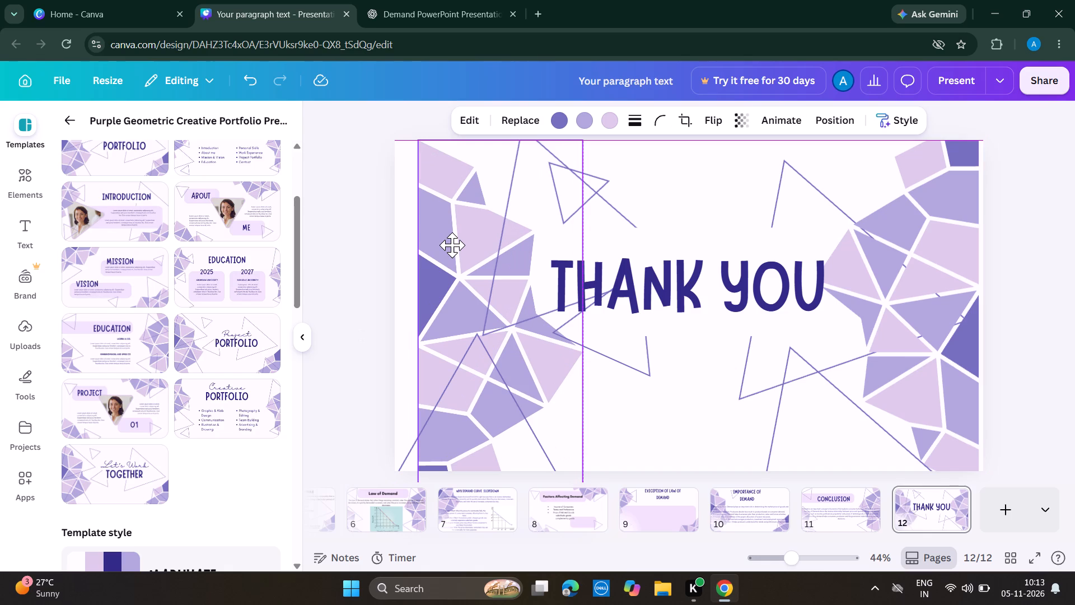
drag(452, 245, 422, 297)
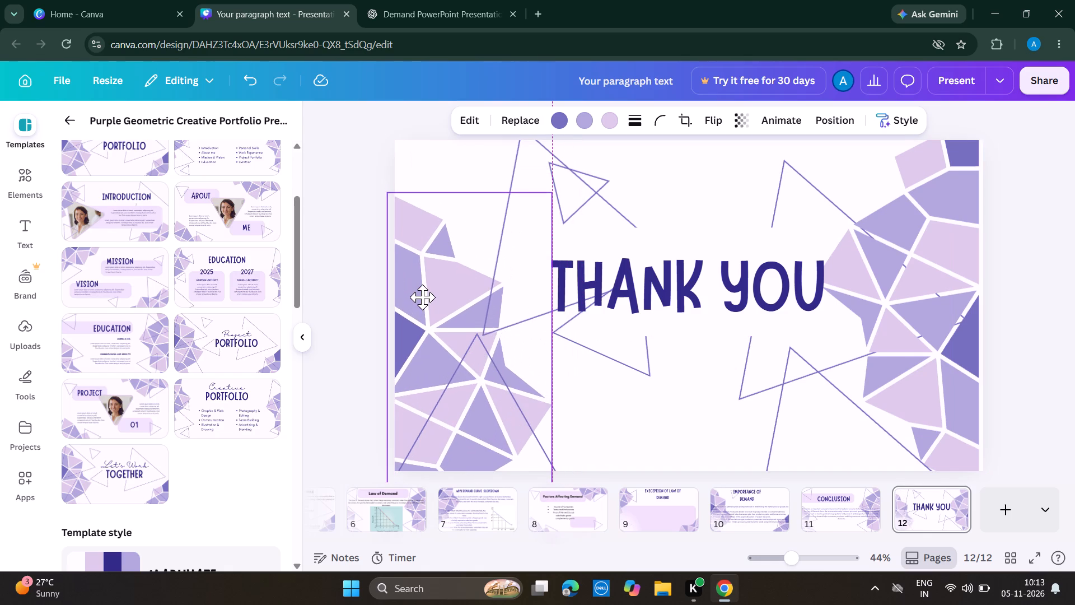
drag(422, 297, 433, 211)
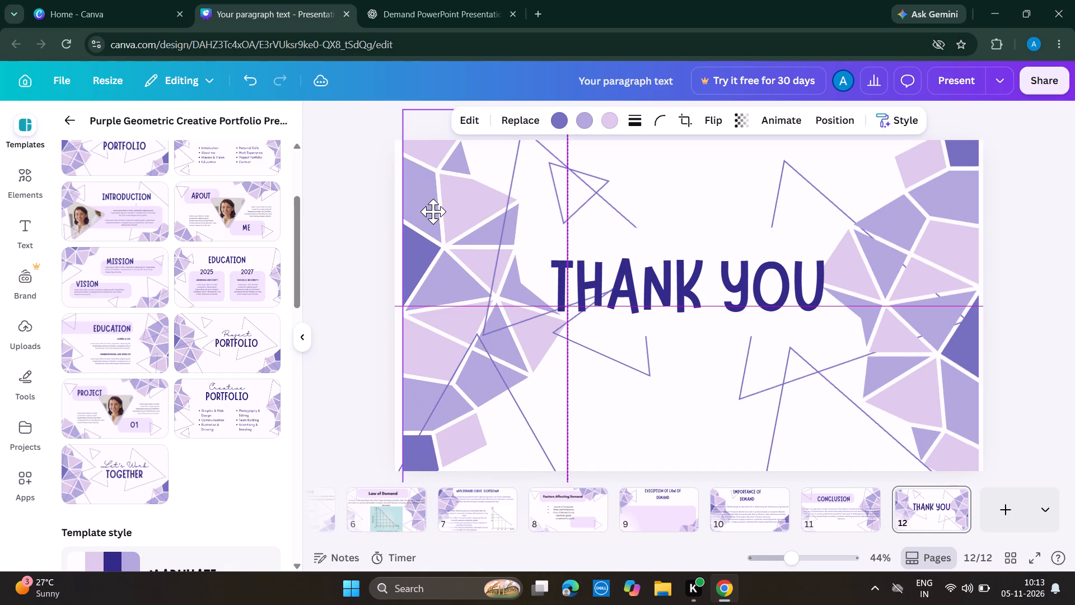
drag(433, 211, 432, 211)
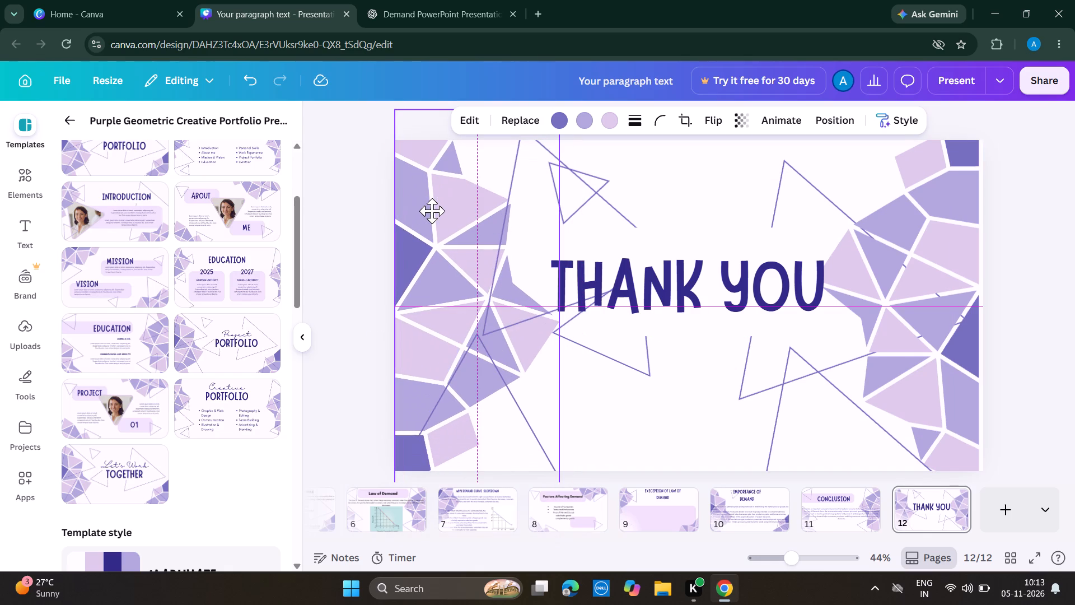
click(670, 185)
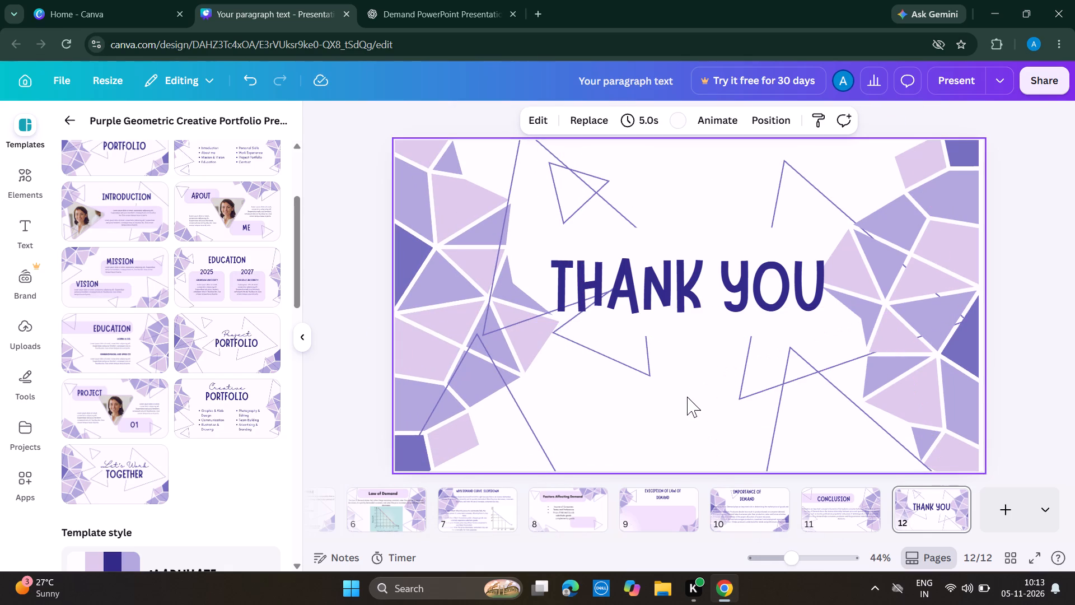
Apply the light blue and orange style to the DEMAND title page, page 1.
click(399, 516)
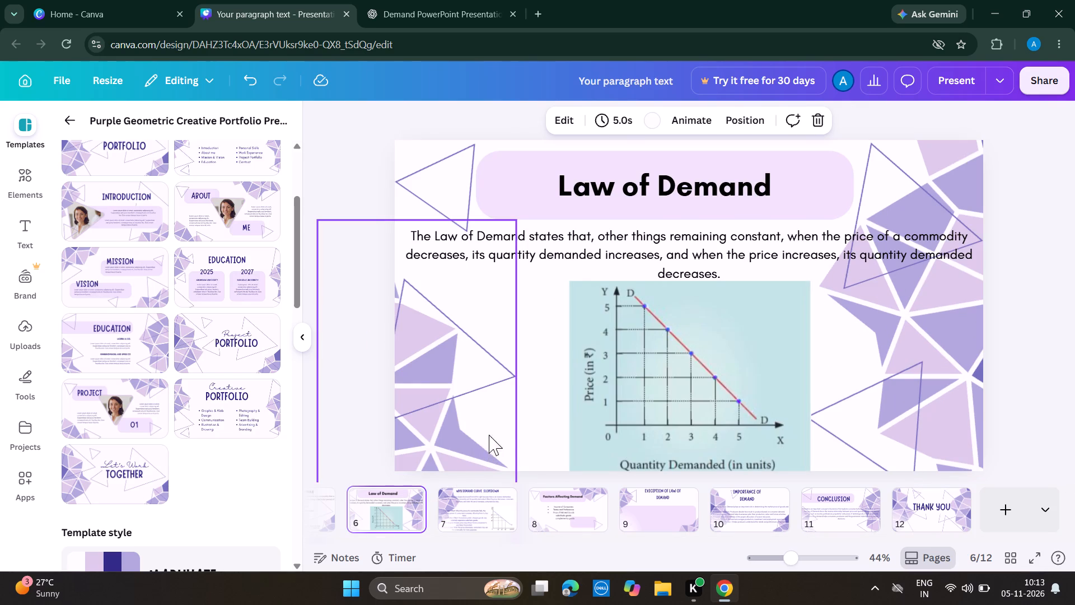
click(474, 528)
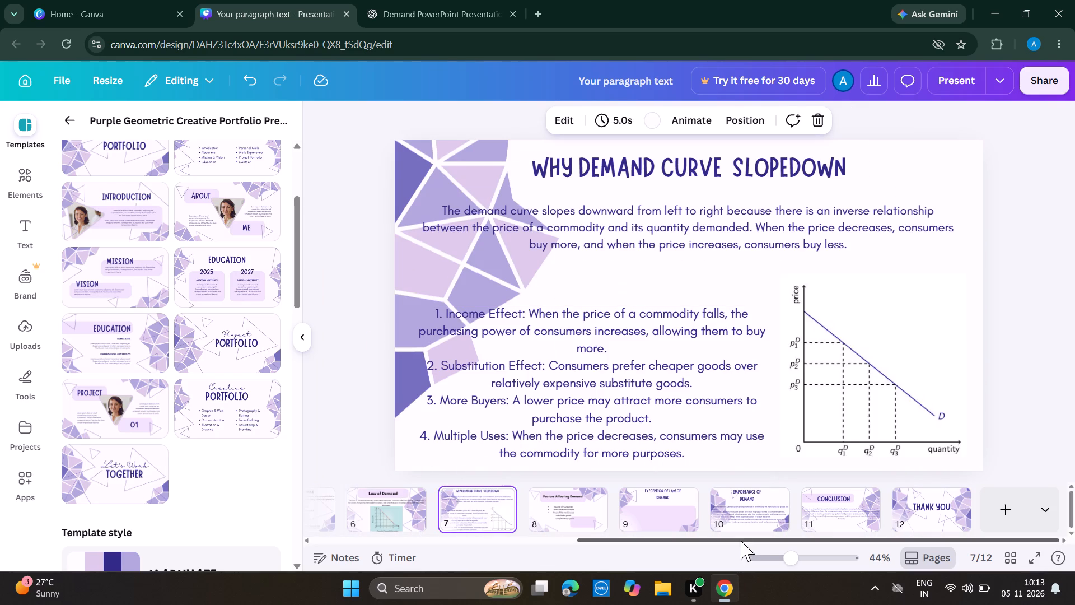
drag(740, 541, 530, 530)
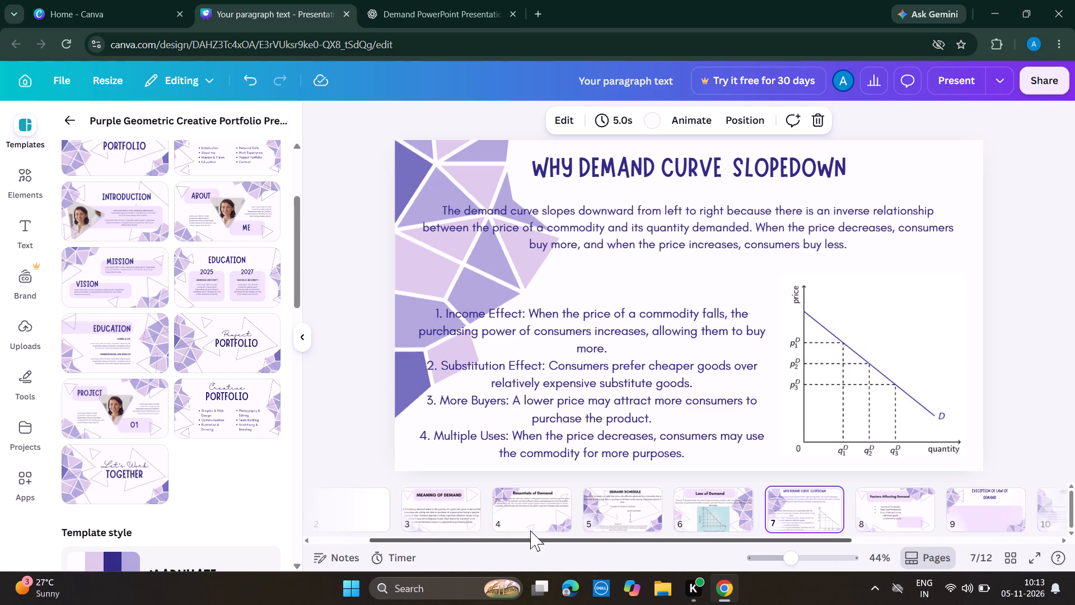
drag(530, 530, 408, 538)
click(320, 499)
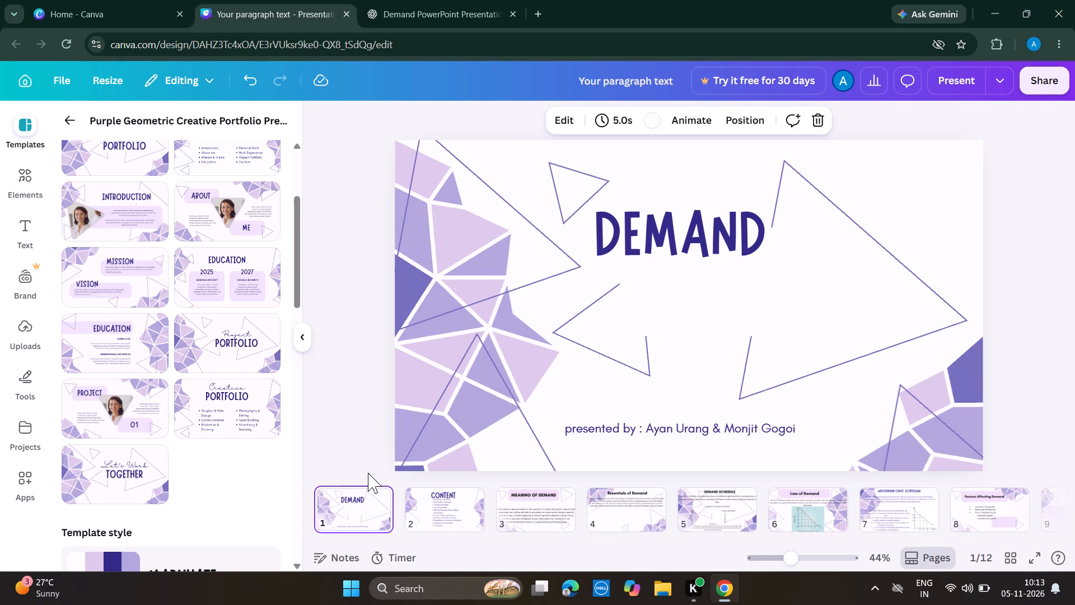
click(578, 125)
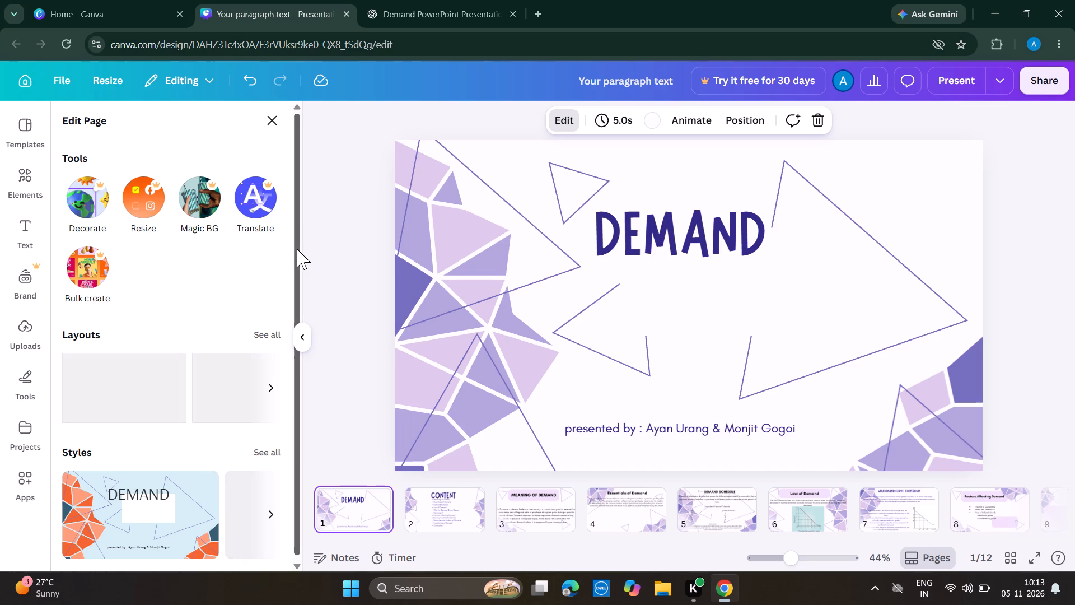
drag(297, 249, 291, 288)
click(107, 501)
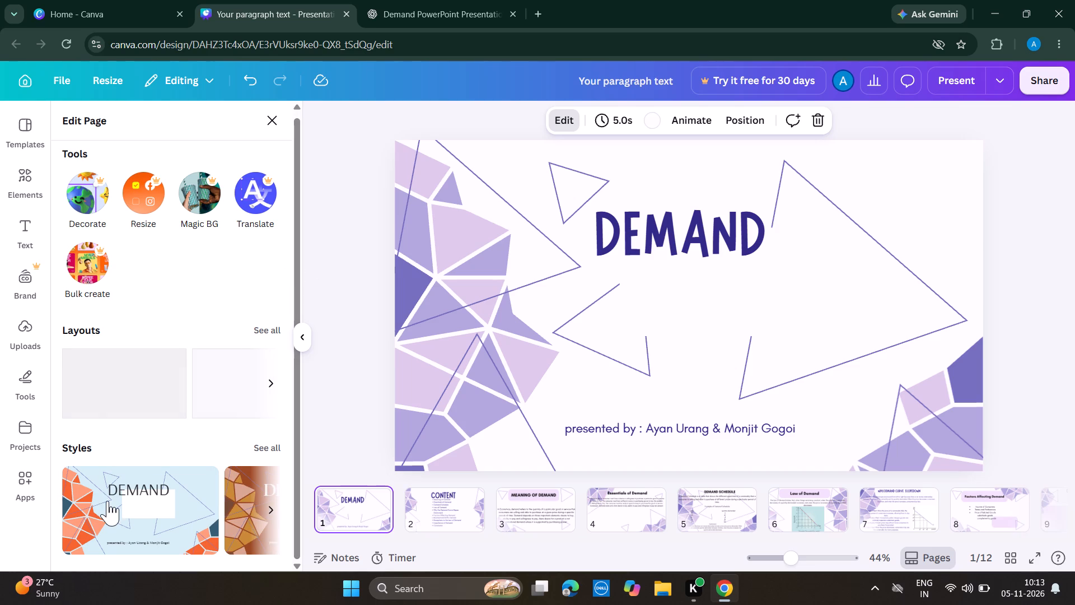
click(125, 491)
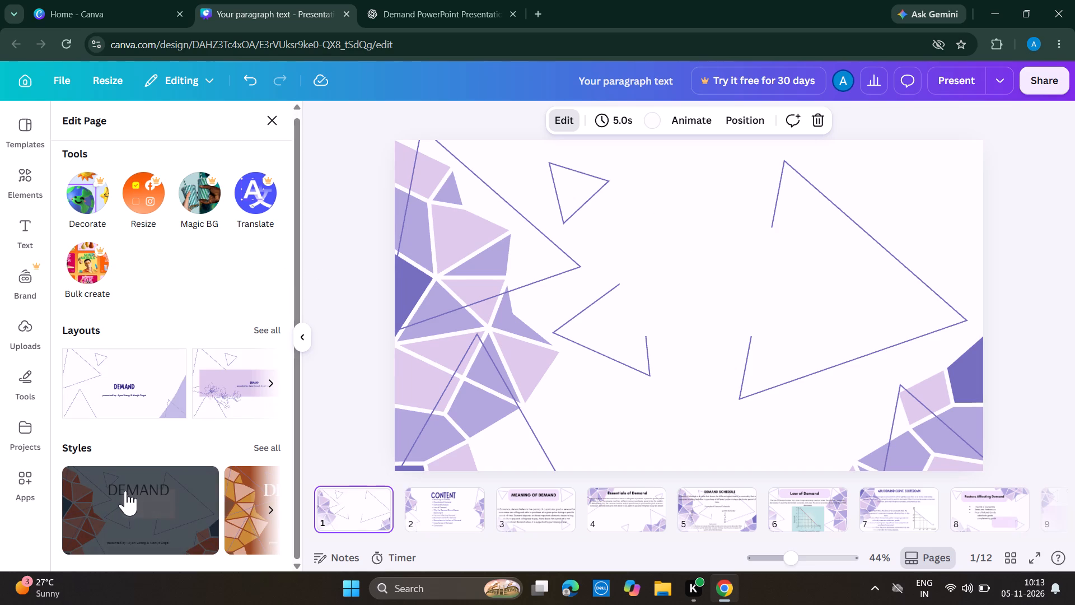
key(ctrl+z)
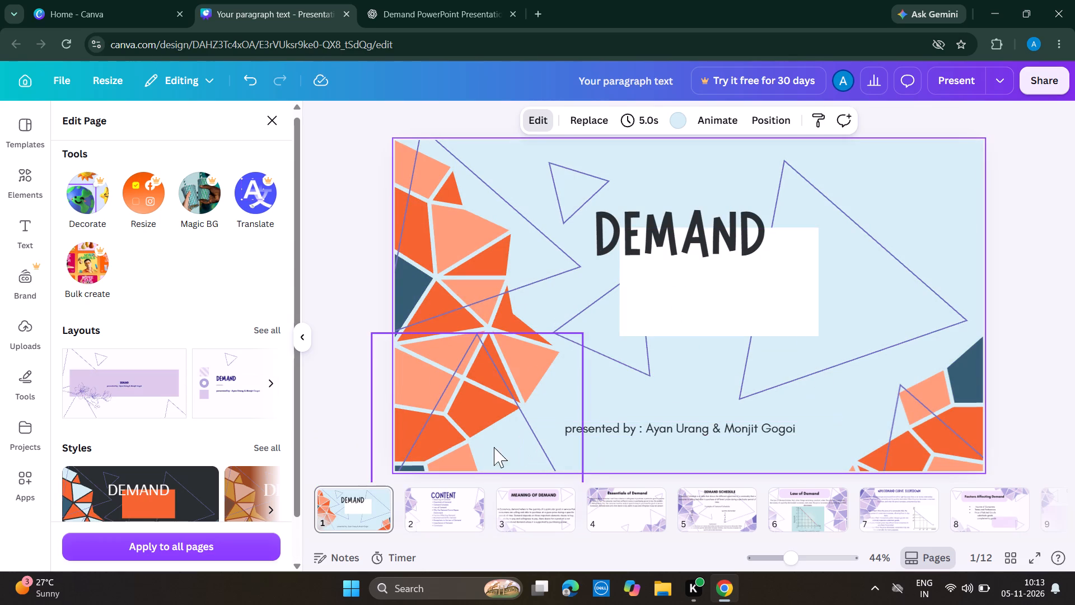
Apply the pink style with gold and peach mosaics to the CONTENT page, page 2.
click(453, 523)
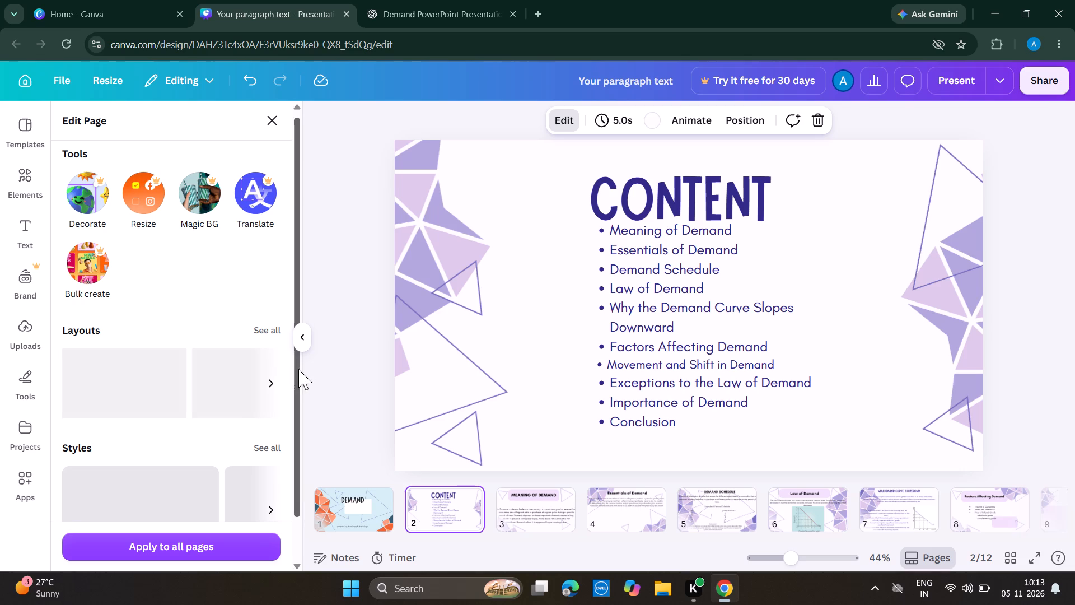
drag(298, 369, 265, 489)
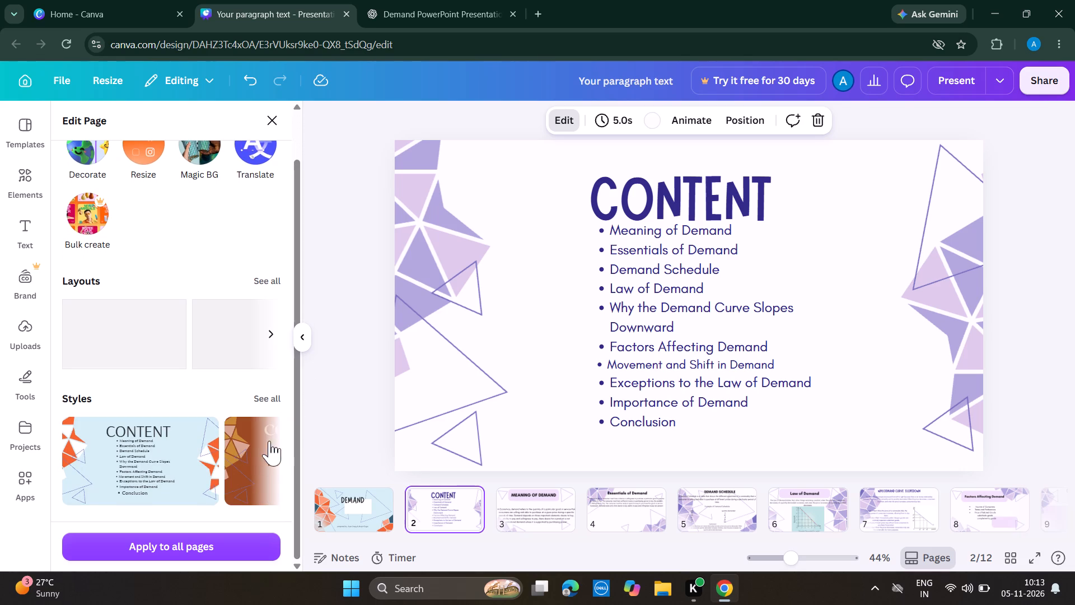
click(272, 460)
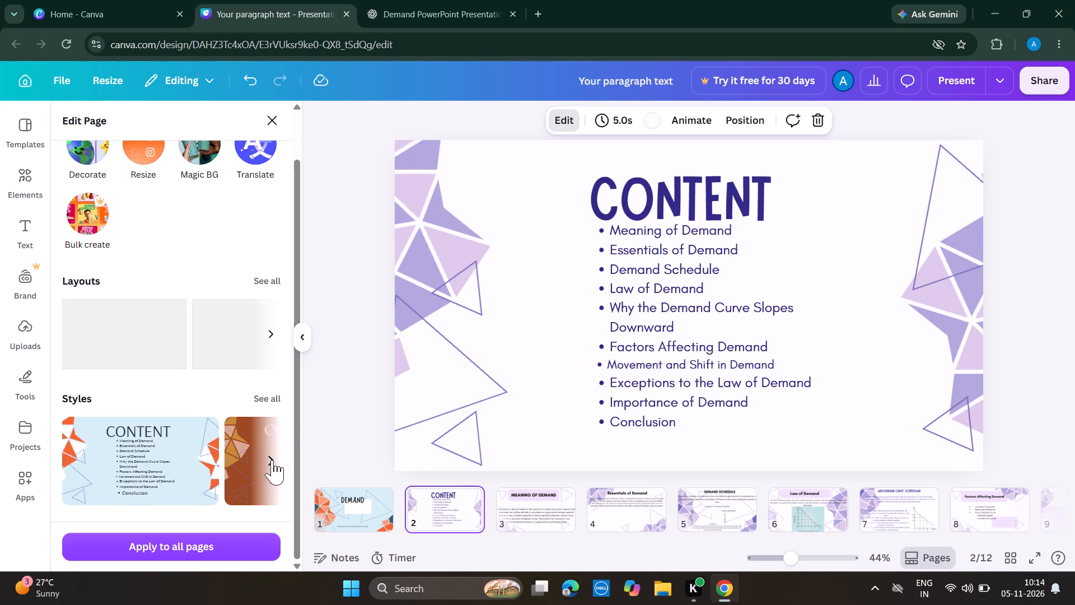
click(272, 460)
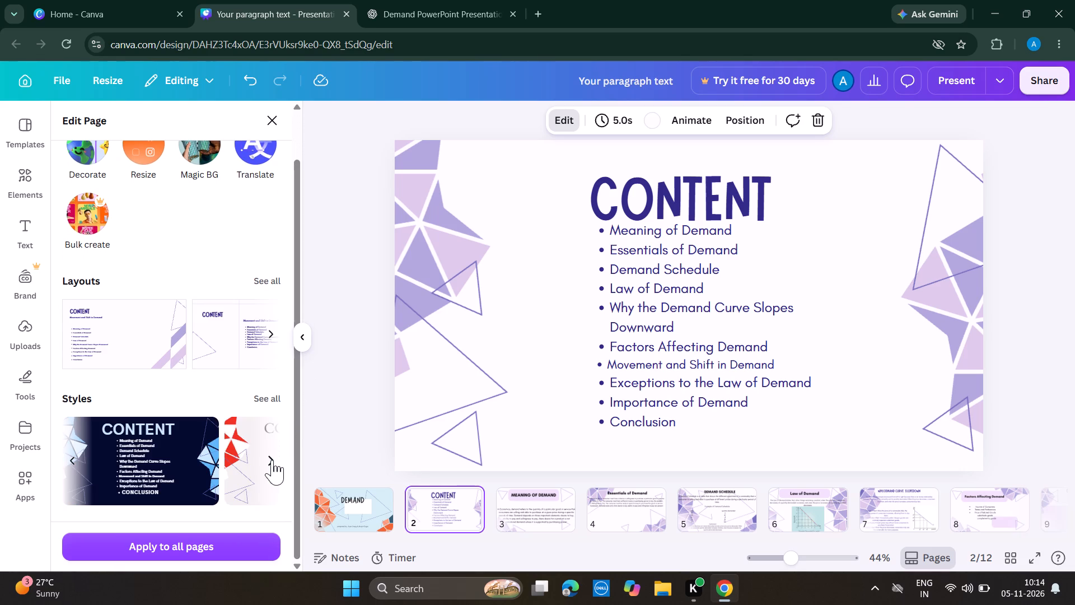
click(272, 459)
click(272, 459)
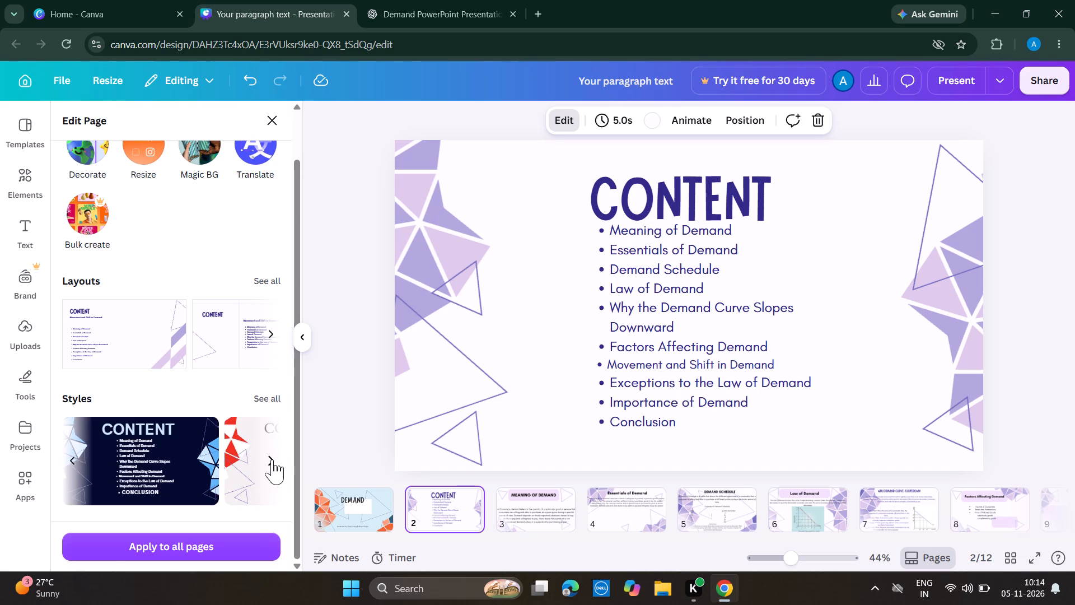
click(272, 459)
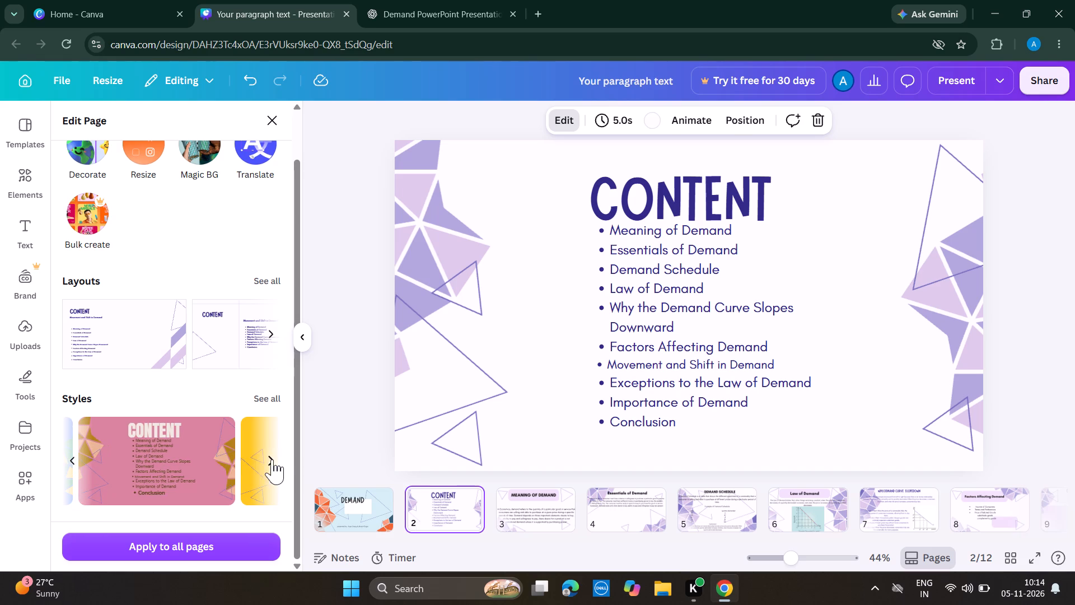
click(199, 454)
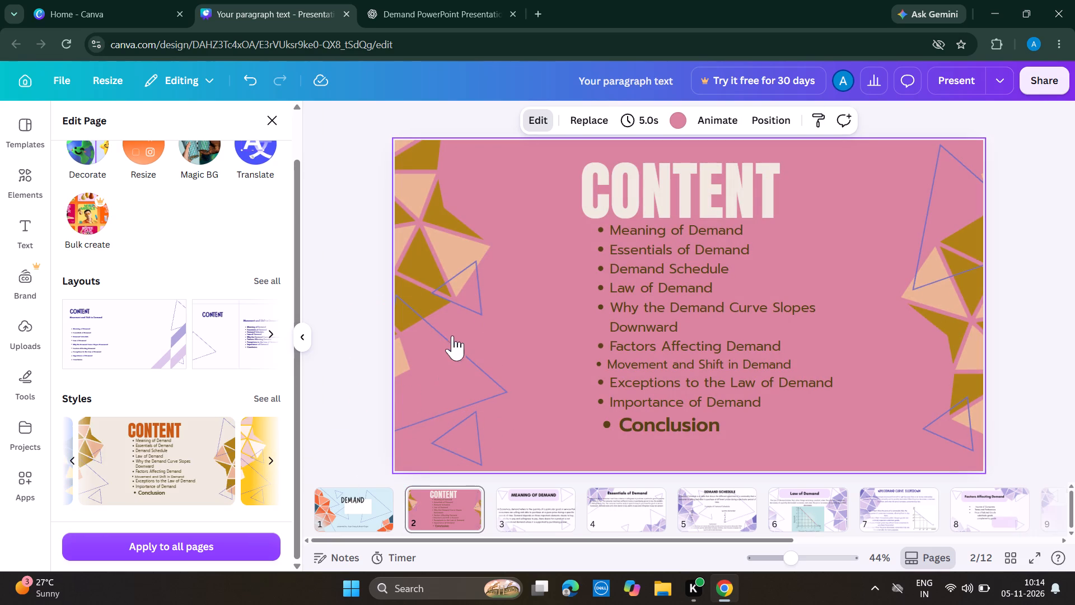
Move the left mosaic on the CONTENT page inward and down until its lower end reaches the page bottom.
click(415, 191)
drag(419, 224, 445, 256)
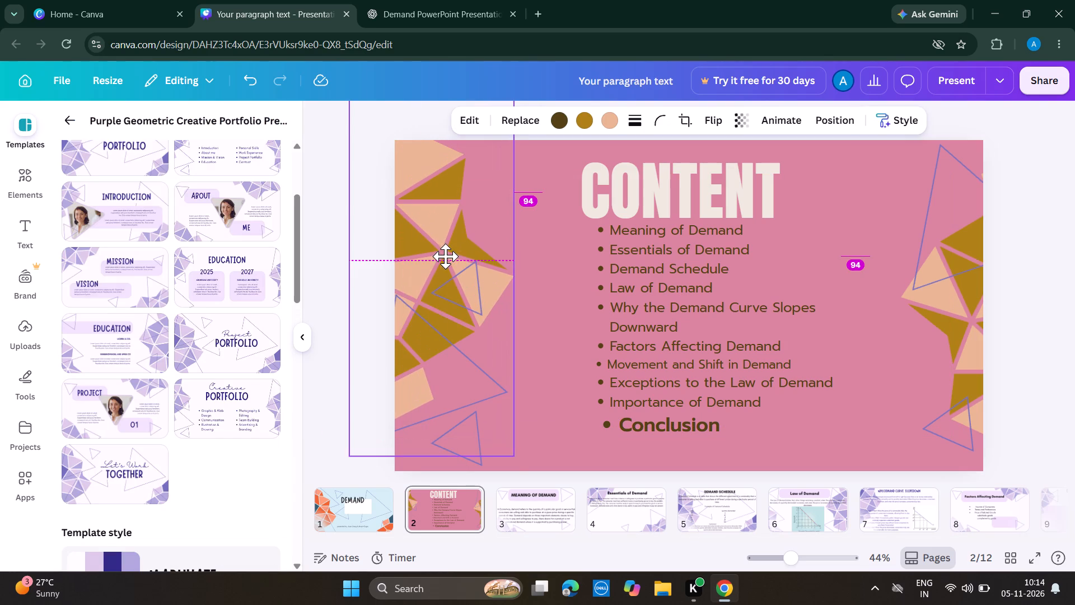
drag(445, 256, 469, 269)
click(350, 411)
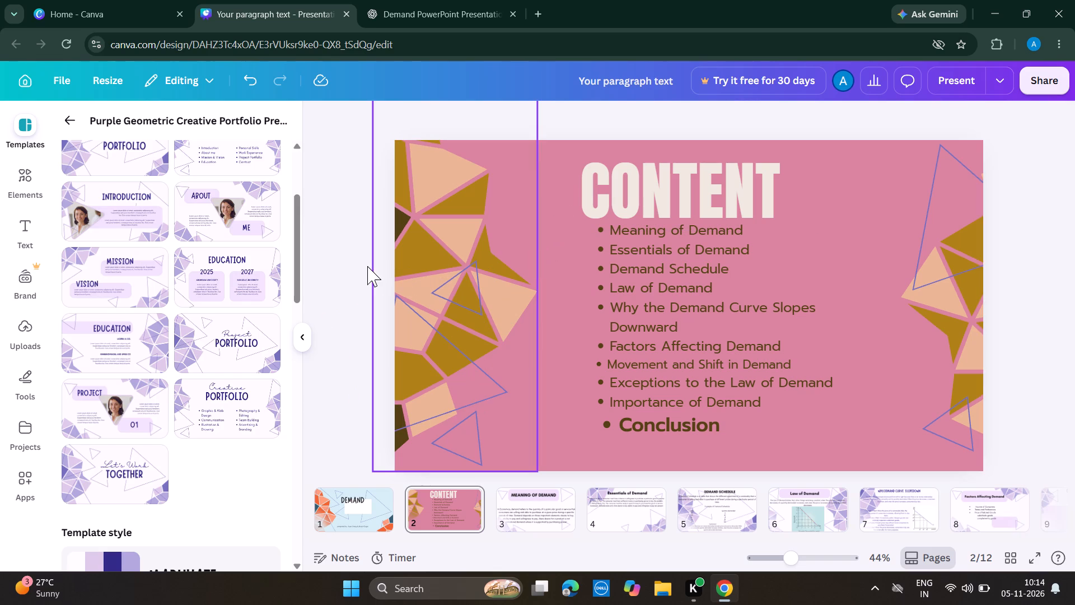
click(345, 266)
Raise the lower-left mosaic on the MEANING OF DEMAND page and shift it inward, keeping its base on the page bottom.
click(338, 496)
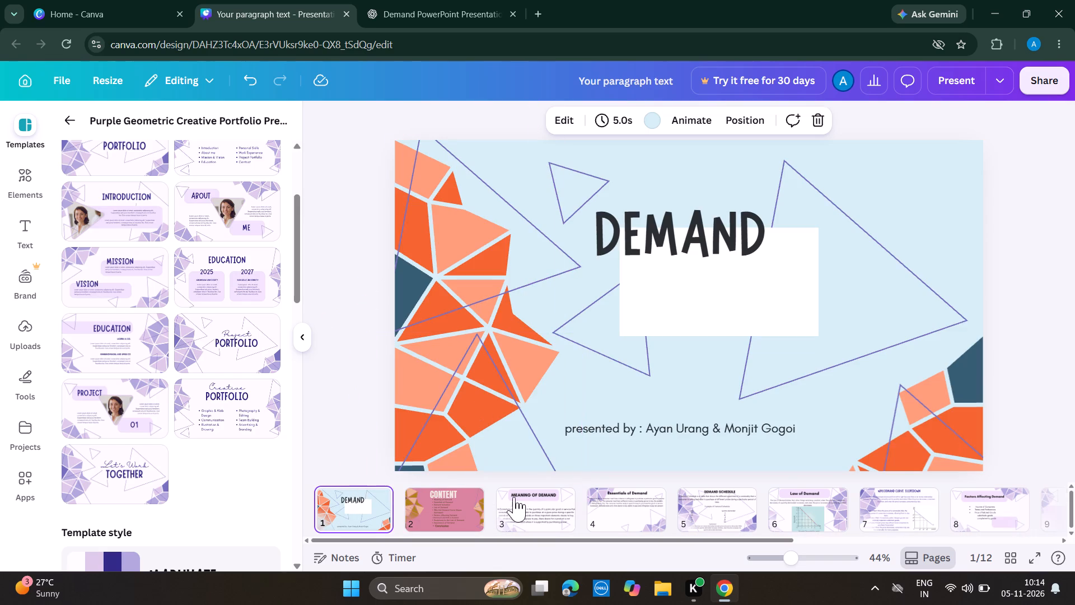
click(523, 501)
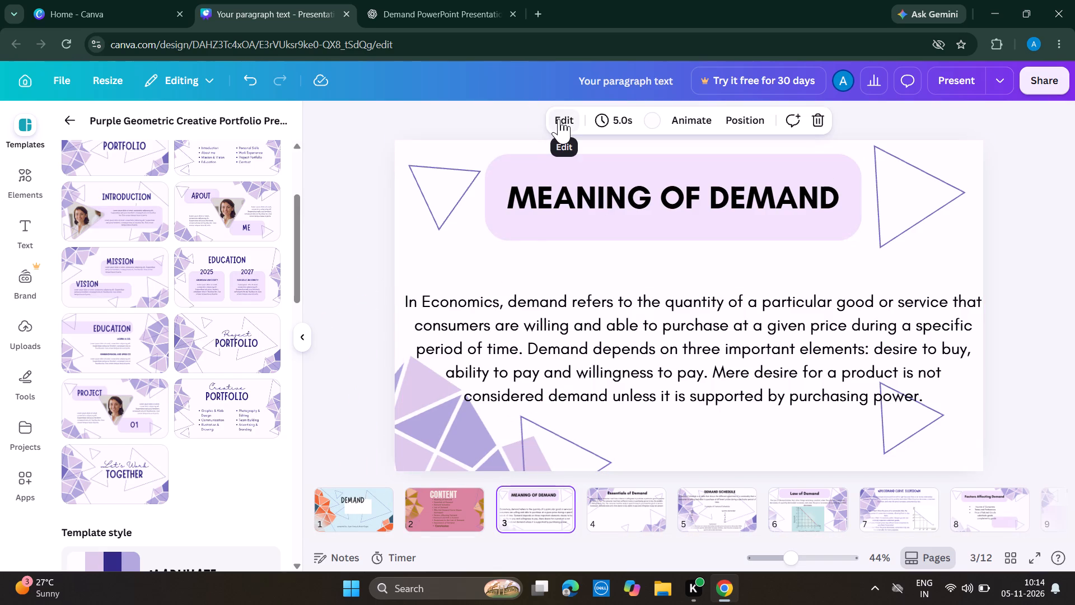
drag(458, 424, 471, 403)
drag(458, 424, 469, 407)
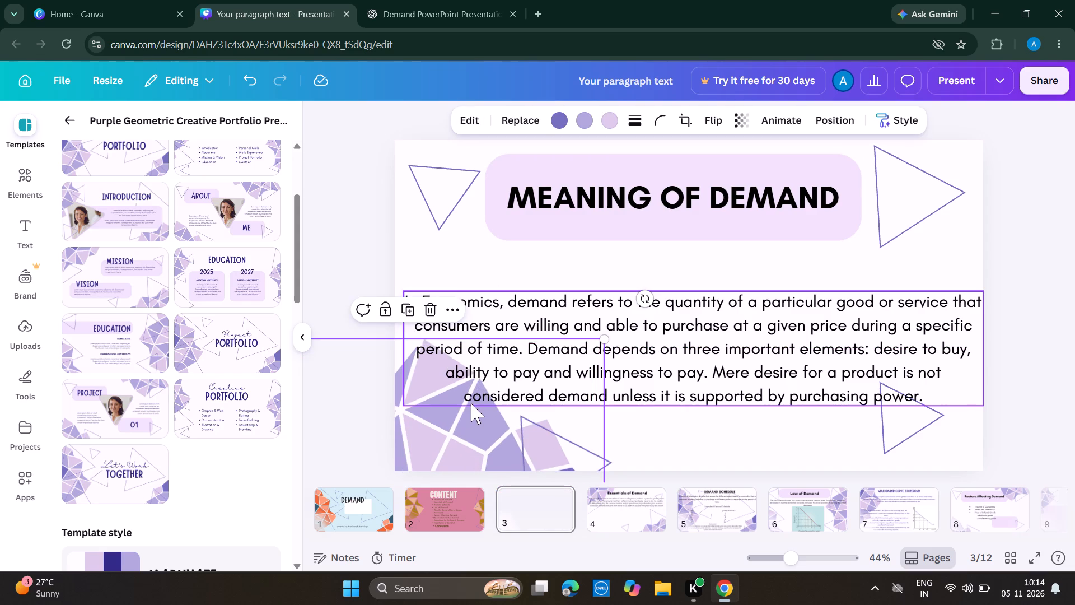
drag(471, 403, 498, 379)
drag(450, 418, 459, 408)
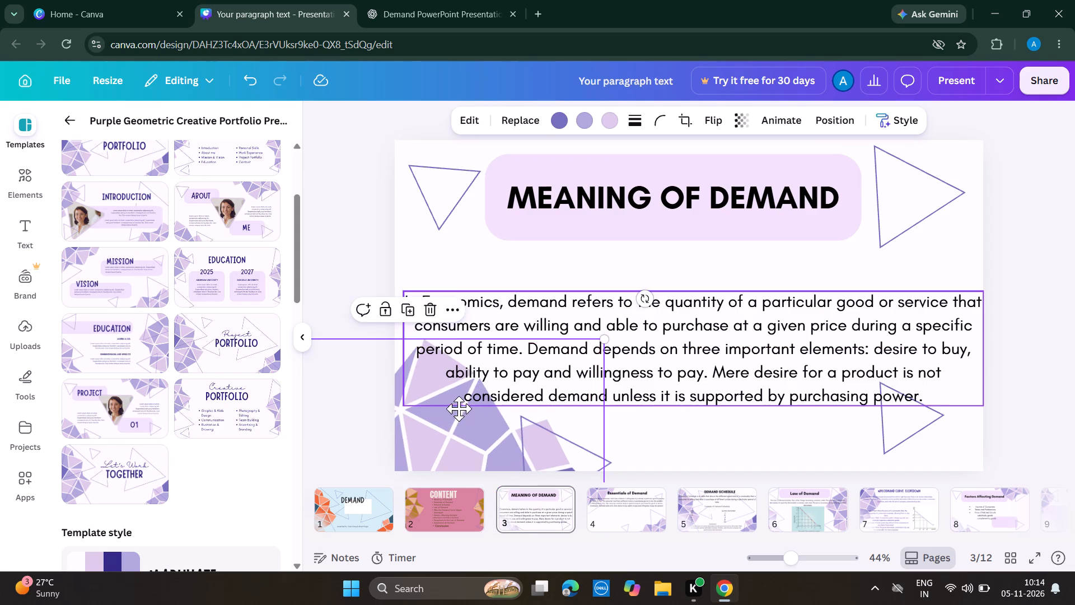
drag(459, 408, 464, 381)
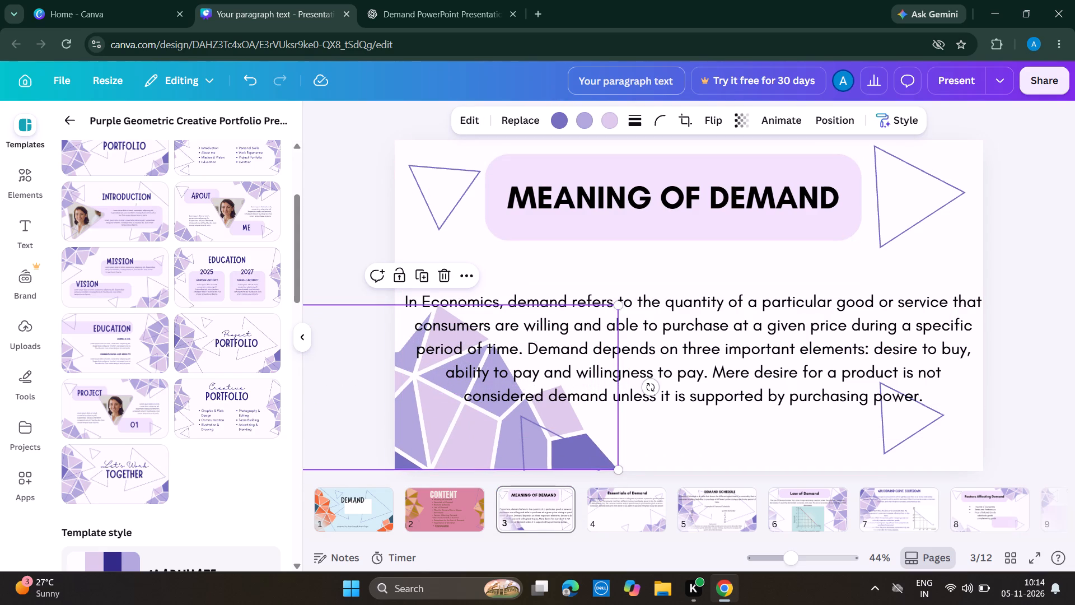
Apply the Outrun Colour Pop filter to the mosaic on the MEANING OF DEMAND page at intensity 52.
click(465, 117)
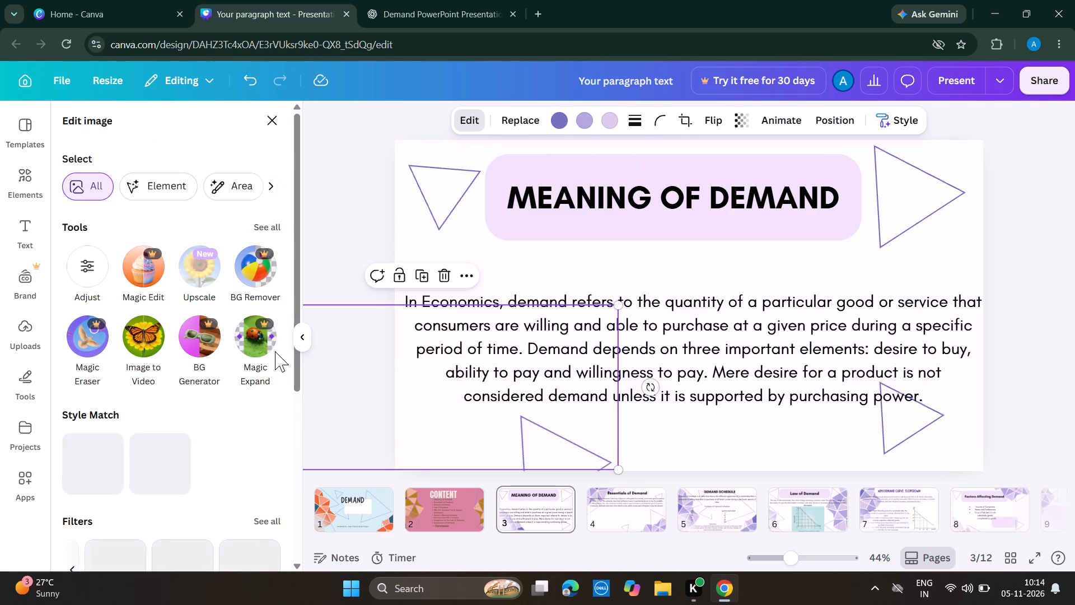
click(290, 363)
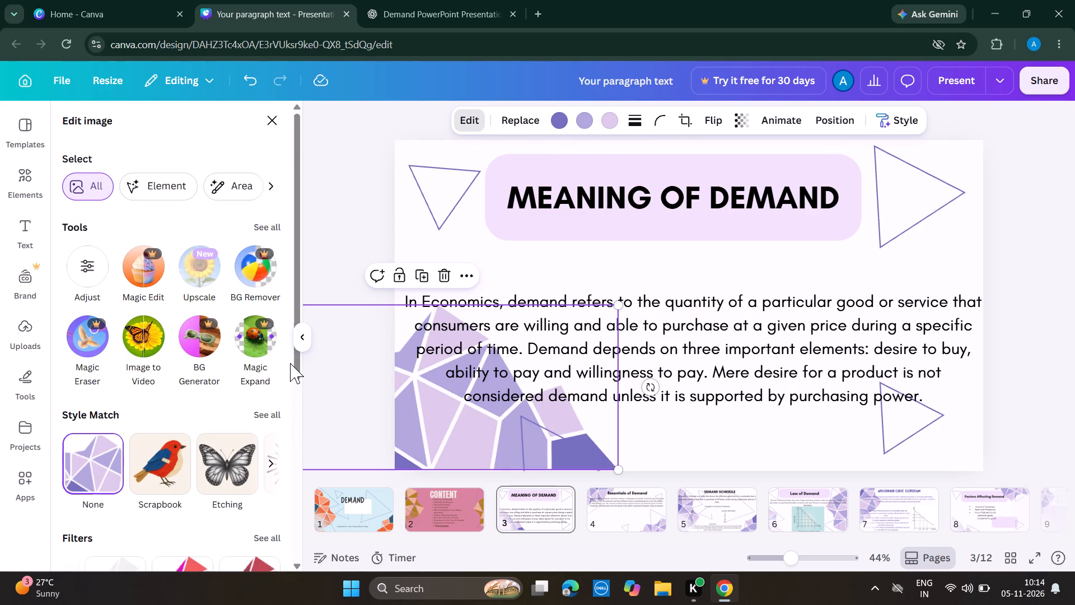
drag(297, 362, 288, 457)
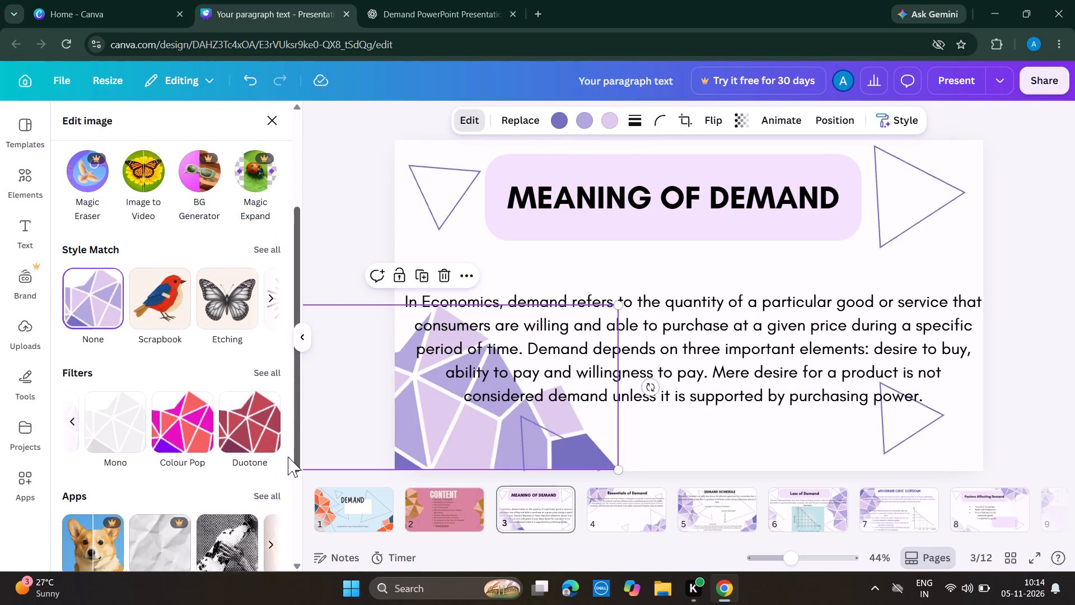
drag(288, 457, 287, 458)
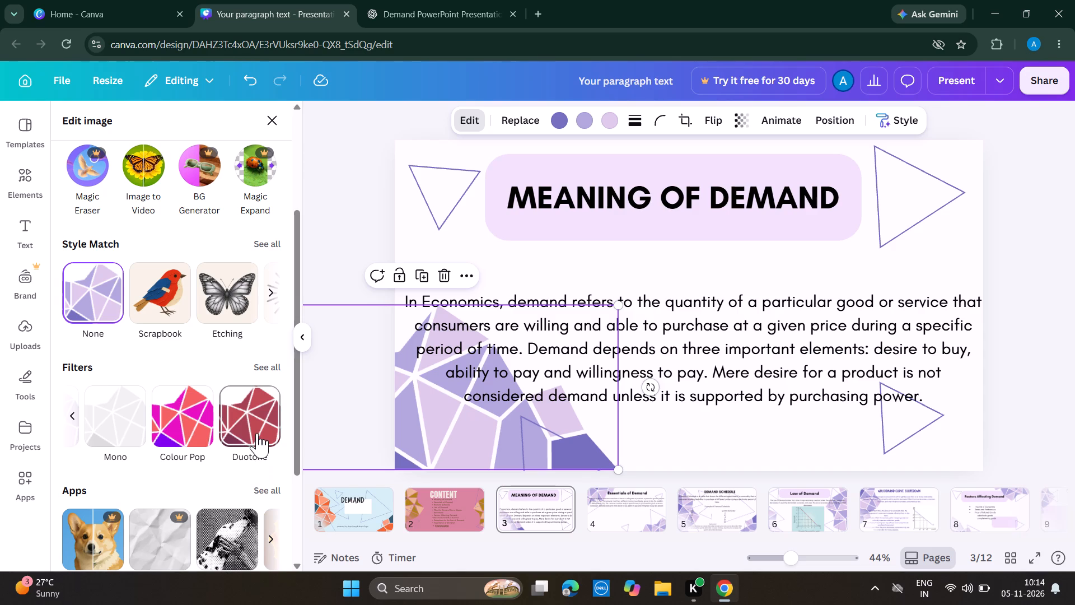
click(170, 415)
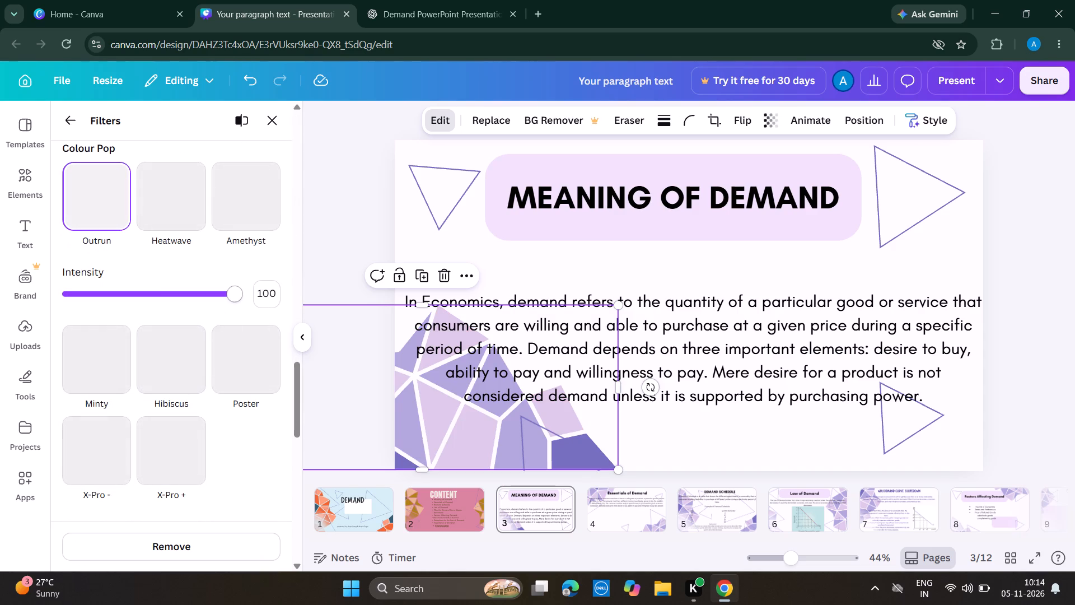
drag(238, 298, 178, 281)
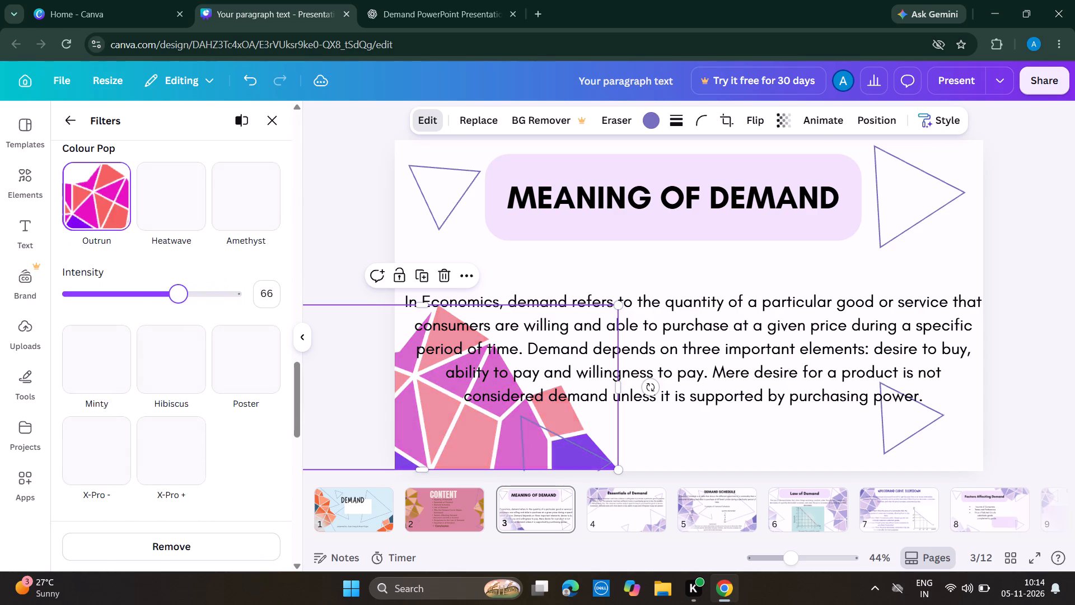
drag(178, 281, 155, 277)
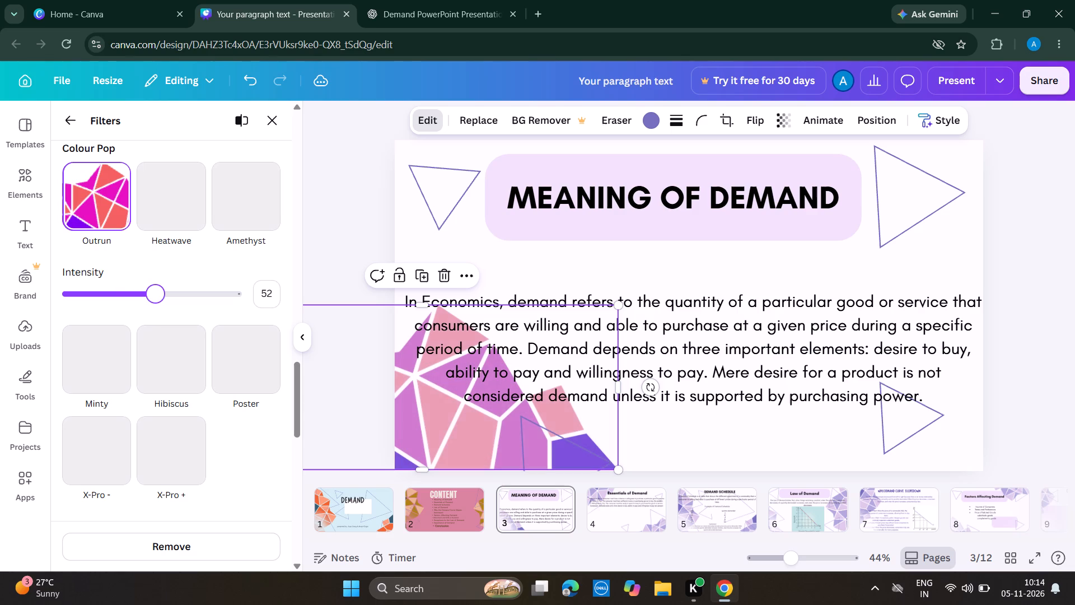
Set the Outrun filter intensity to 56 for the mosaic on the MEANING OF DEMAND page.
drag(155, 277, 162, 277)
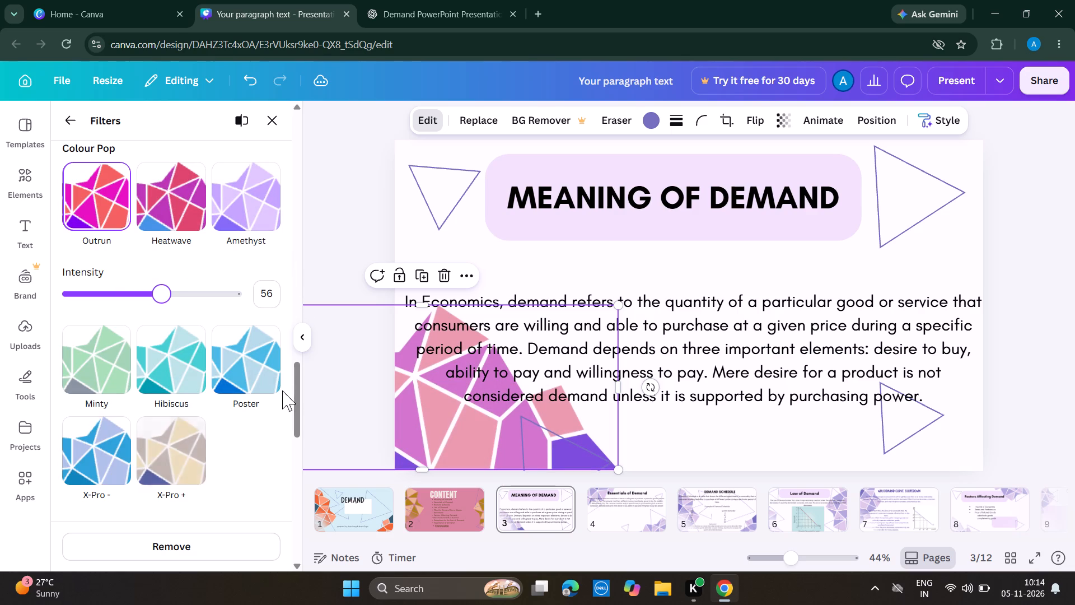
drag(298, 384, 308, 361)
click(532, 268)
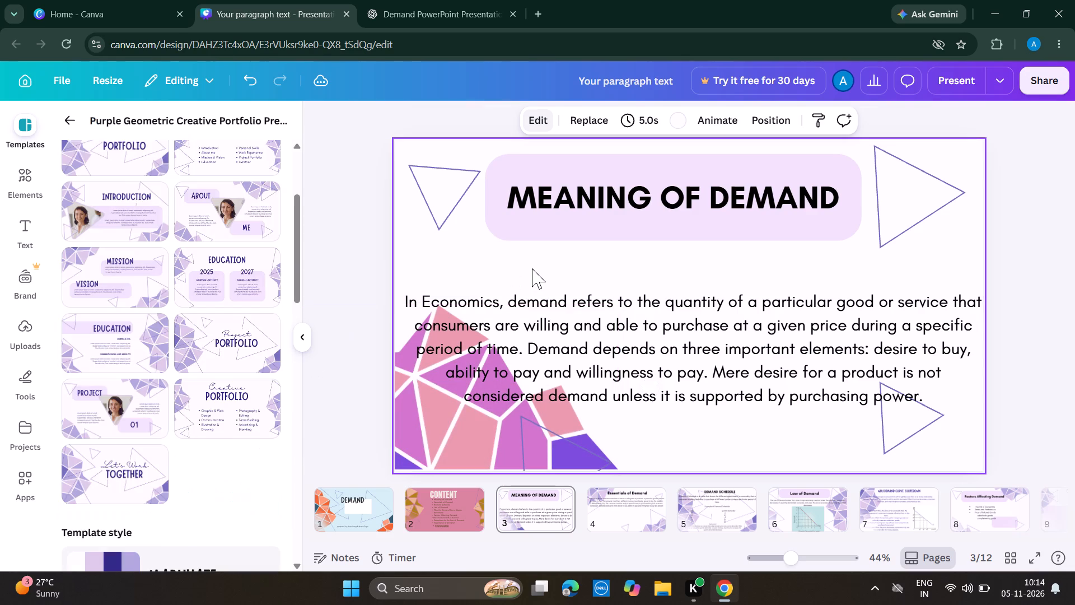
click(530, 268)
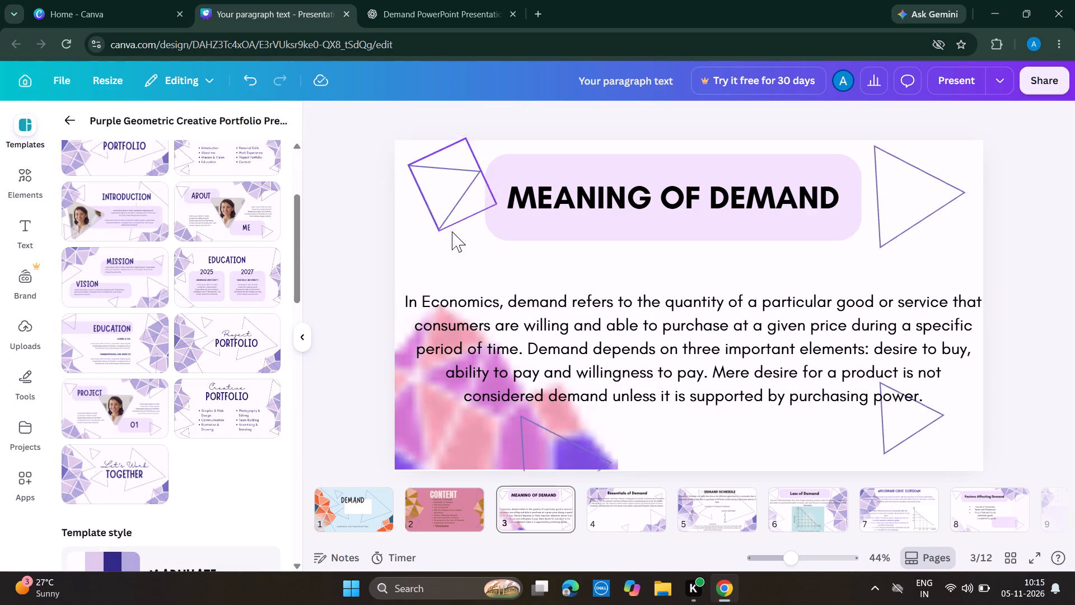
Apply the dark navy style with a light blue title box to the MEANING OF DEMAND page, page 3.
click(480, 244)
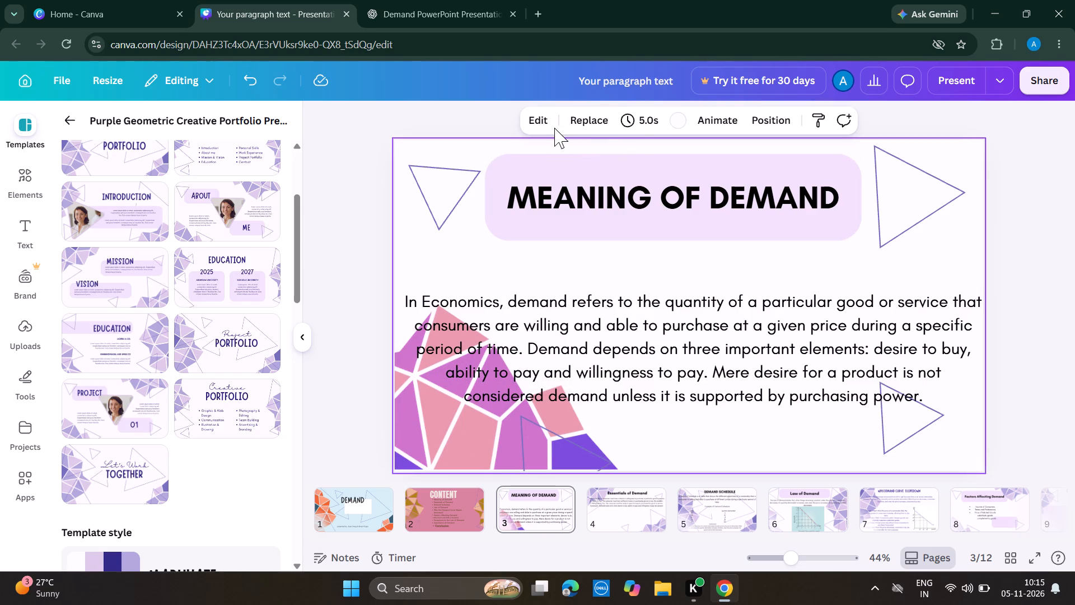
click(547, 122)
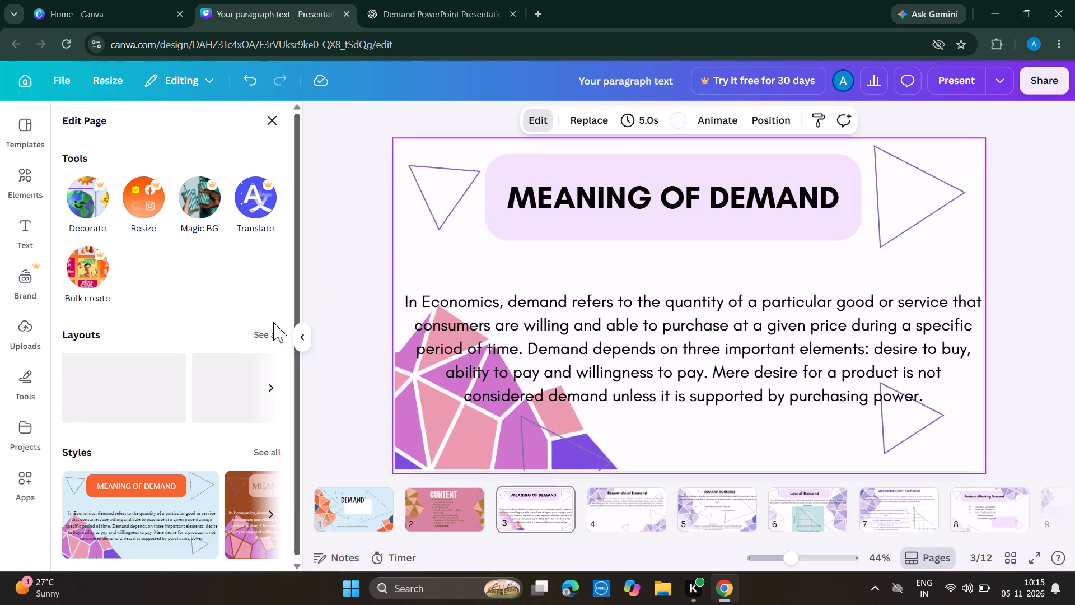
click(267, 513)
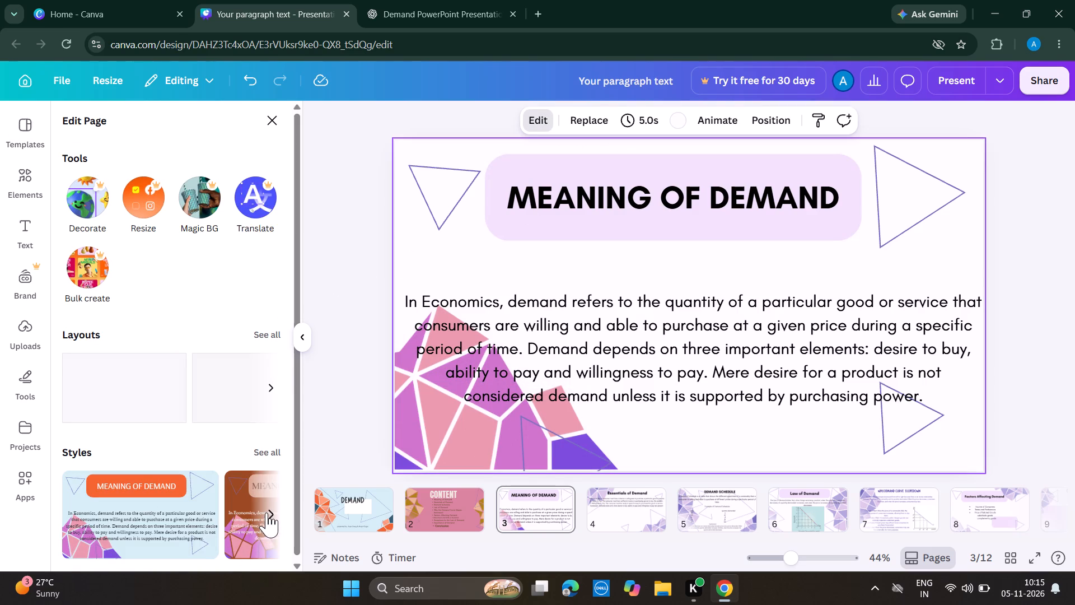
double_click(270, 514)
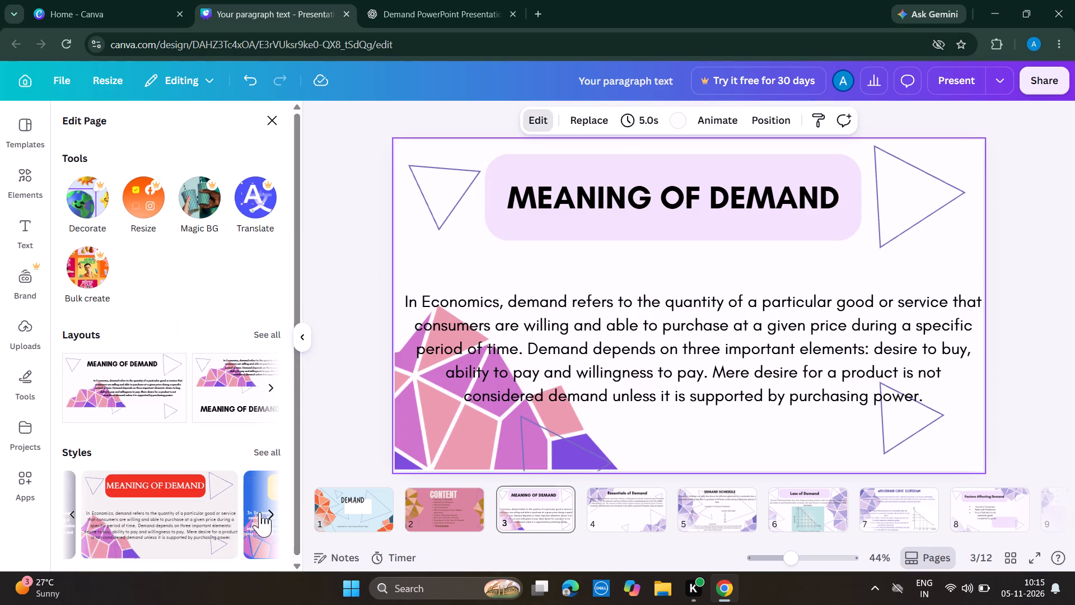
click(73, 511)
click(121, 511)
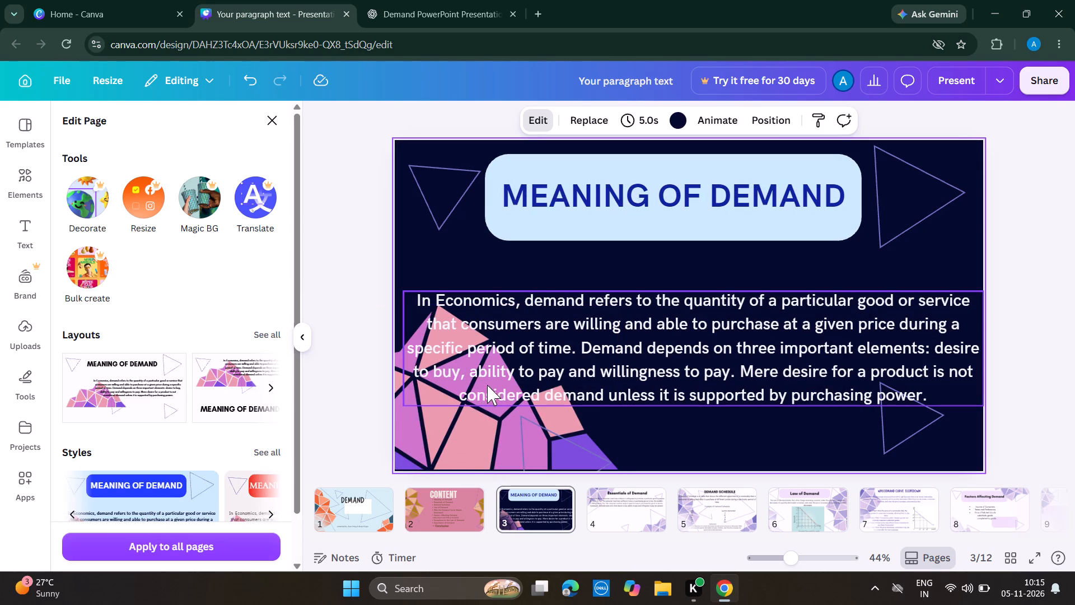
Apply the pale style with red and white mosaics and a serif title to the Essentials of Demand page, page 4.
click(621, 511)
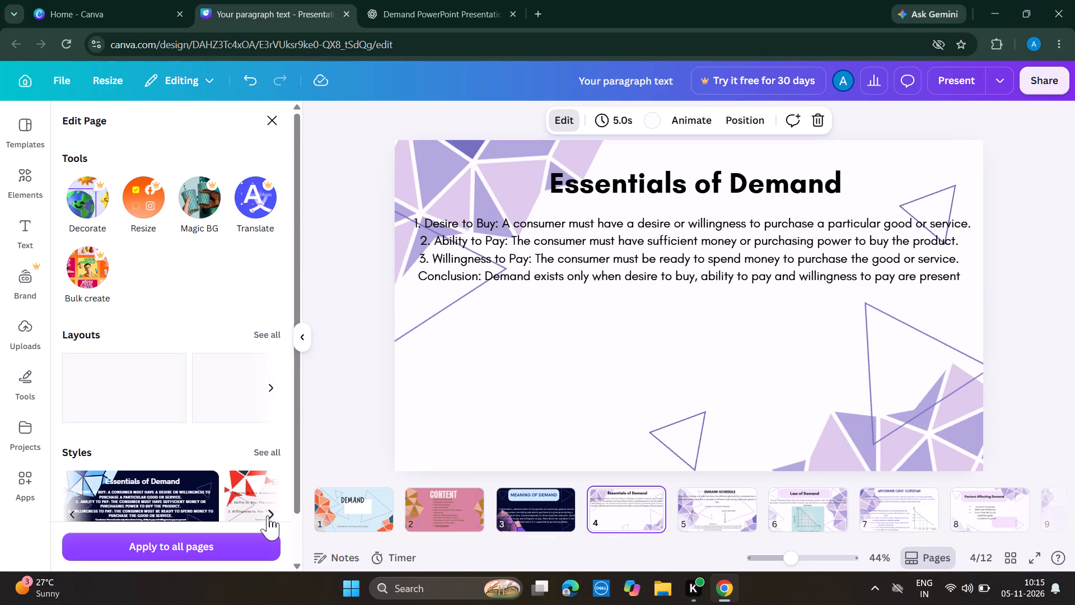
click(255, 494)
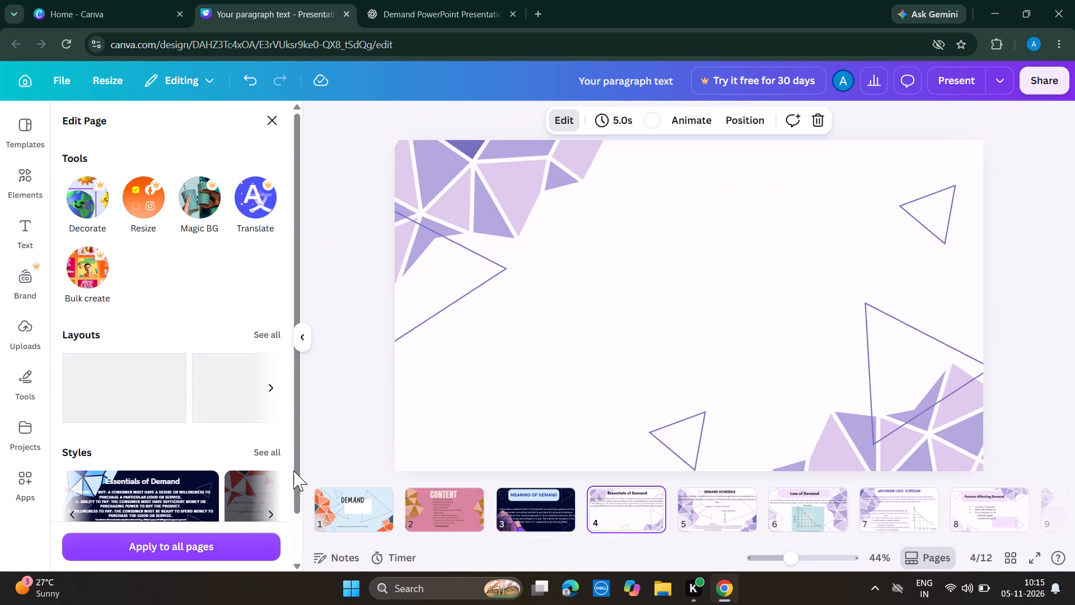
click(413, 397)
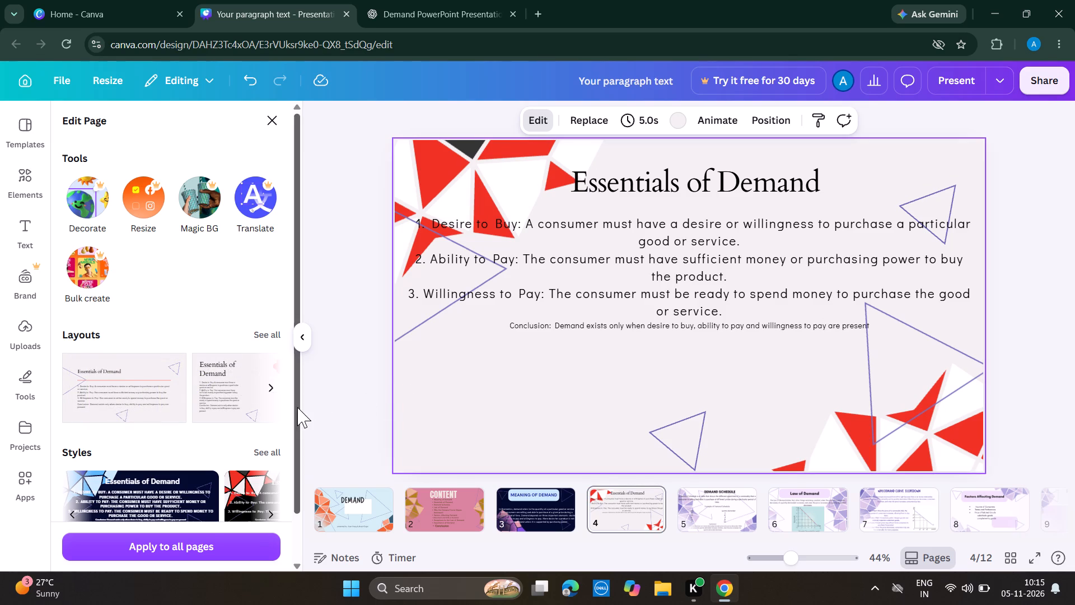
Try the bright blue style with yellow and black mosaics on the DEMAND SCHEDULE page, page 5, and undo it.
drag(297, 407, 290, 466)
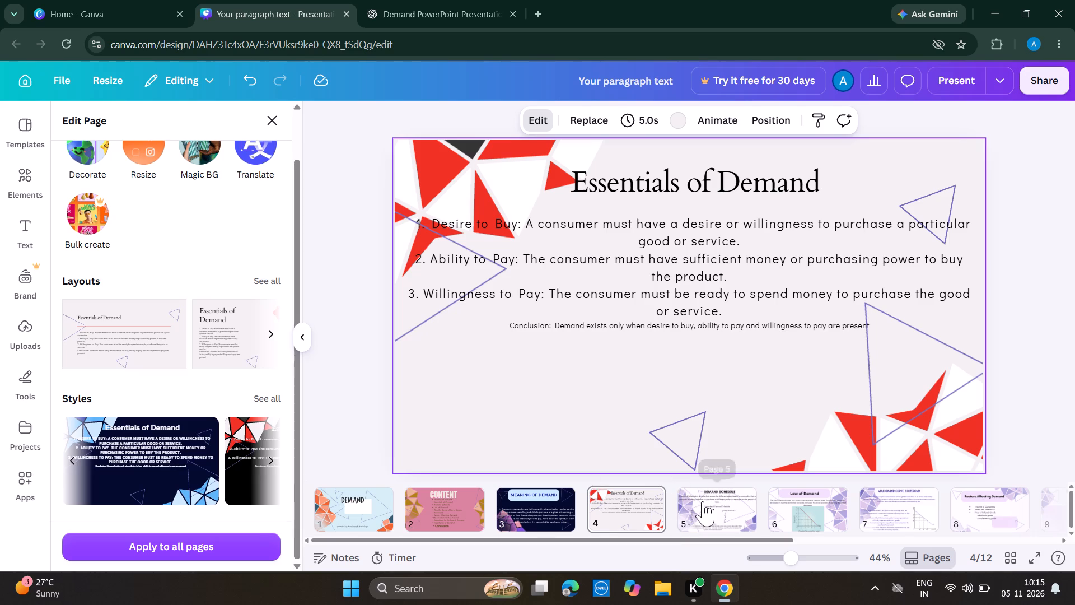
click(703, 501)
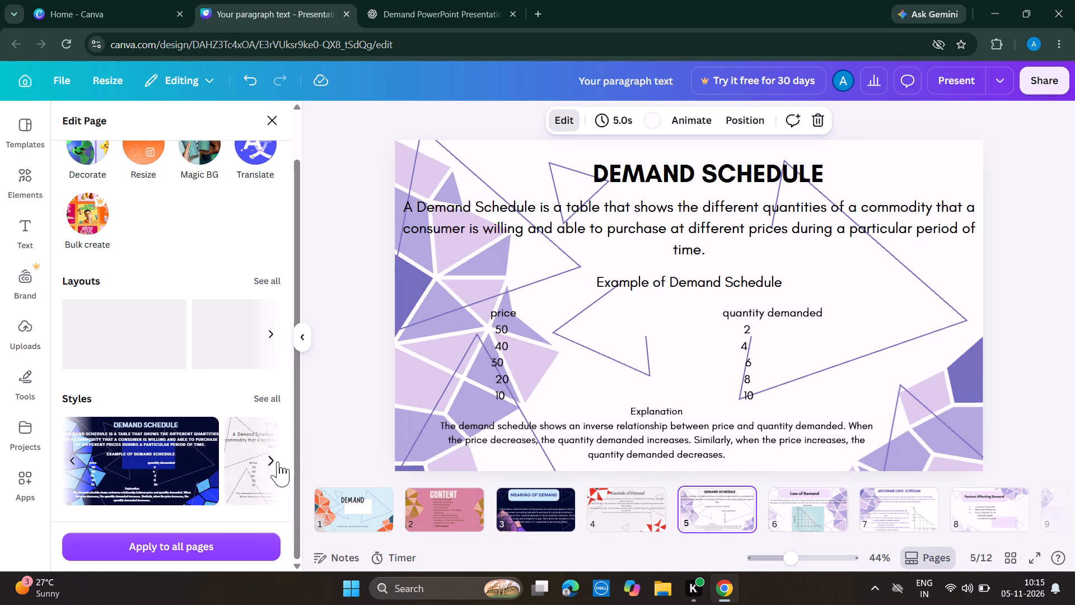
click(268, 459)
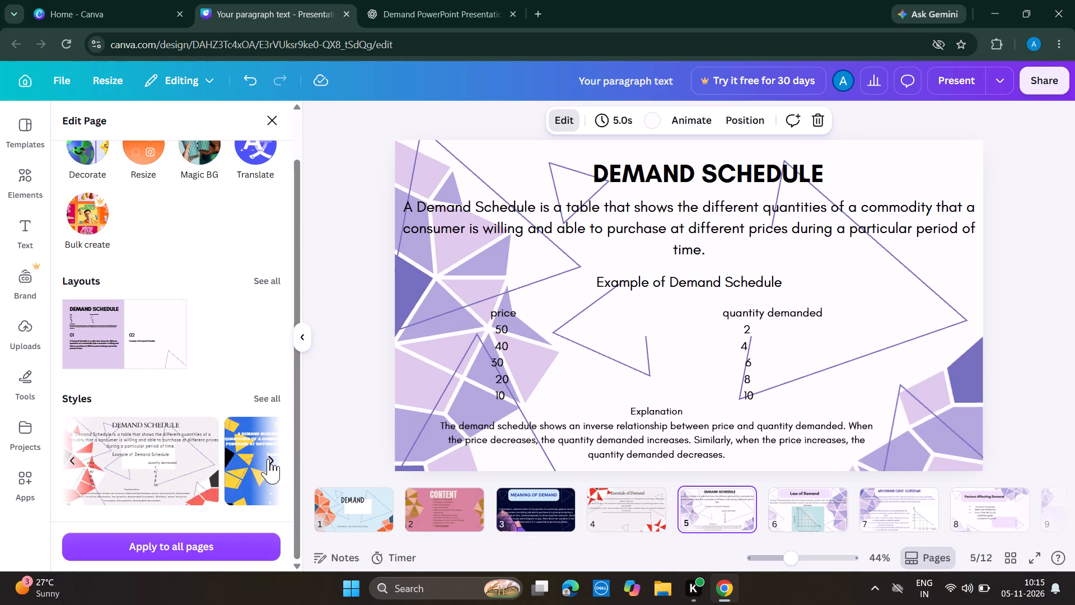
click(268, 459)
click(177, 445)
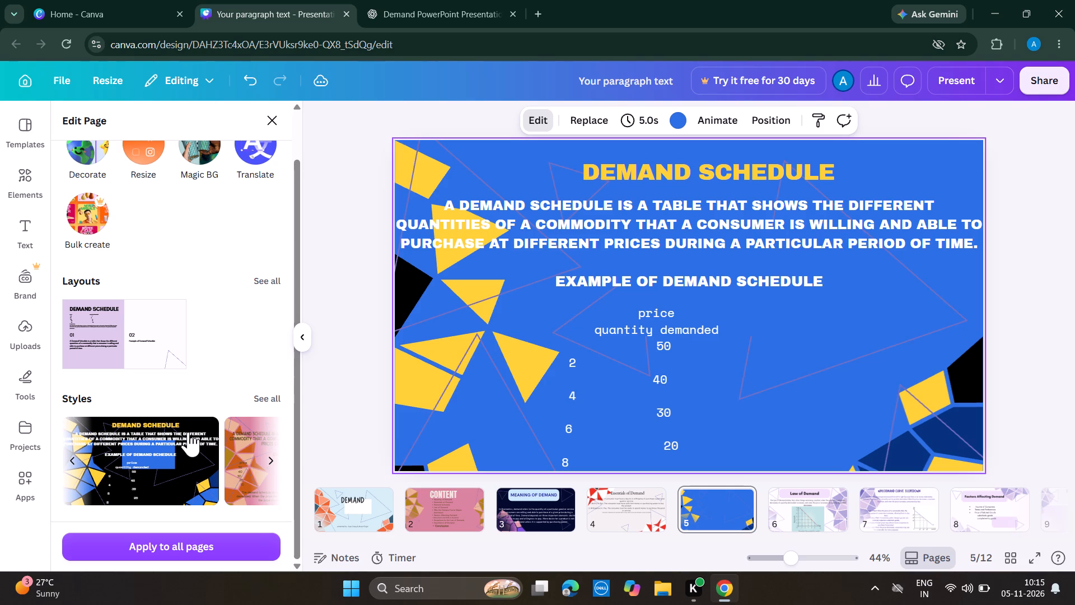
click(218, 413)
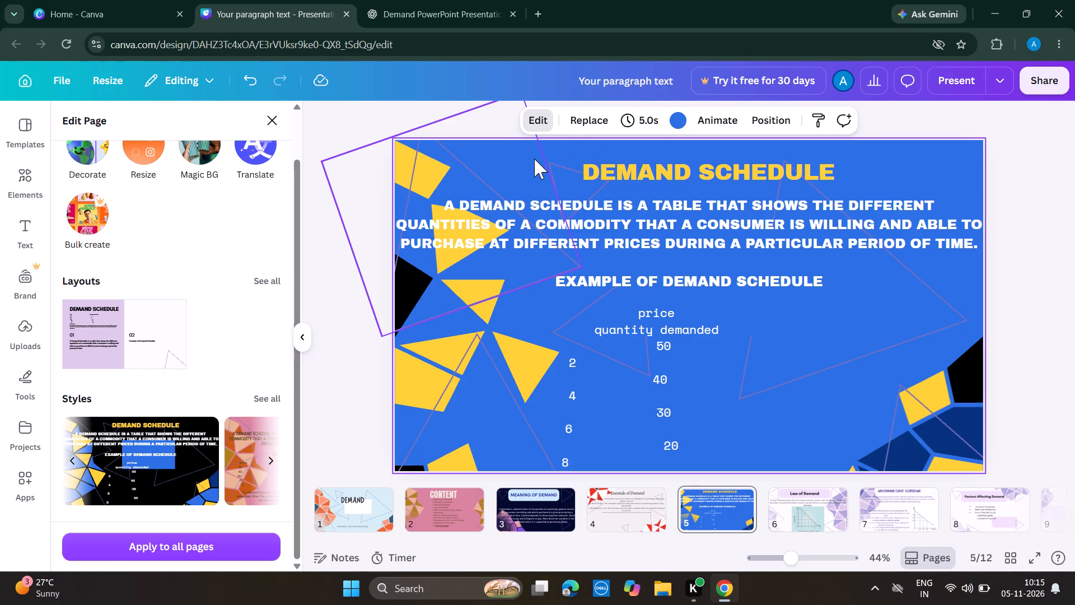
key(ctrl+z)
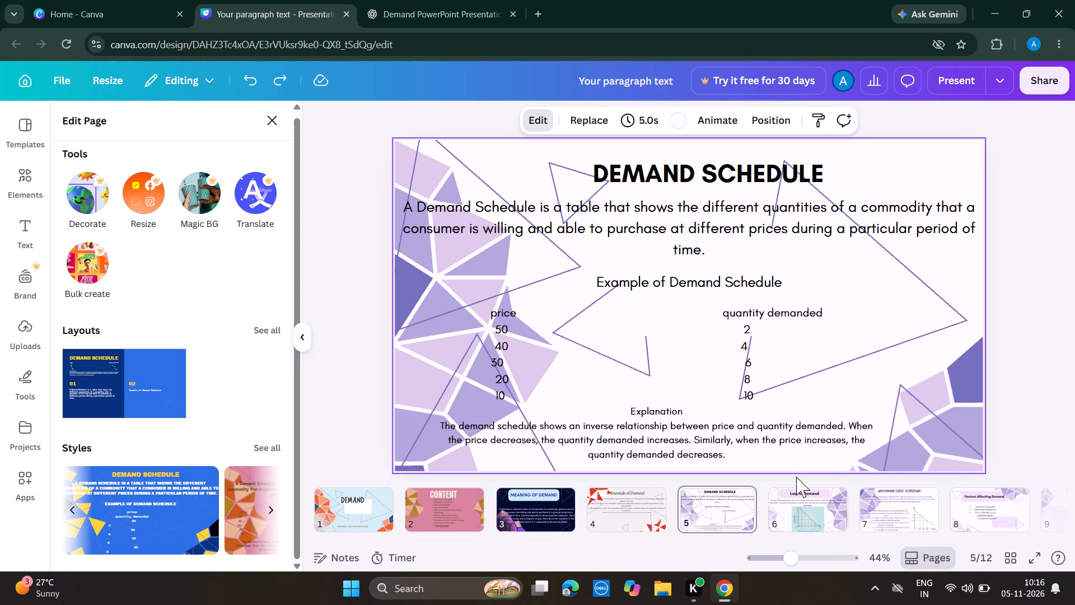
Apply the pink style with yellow and purple mosaics and blue text to the Law of Demand page, page 6.
click(807, 514)
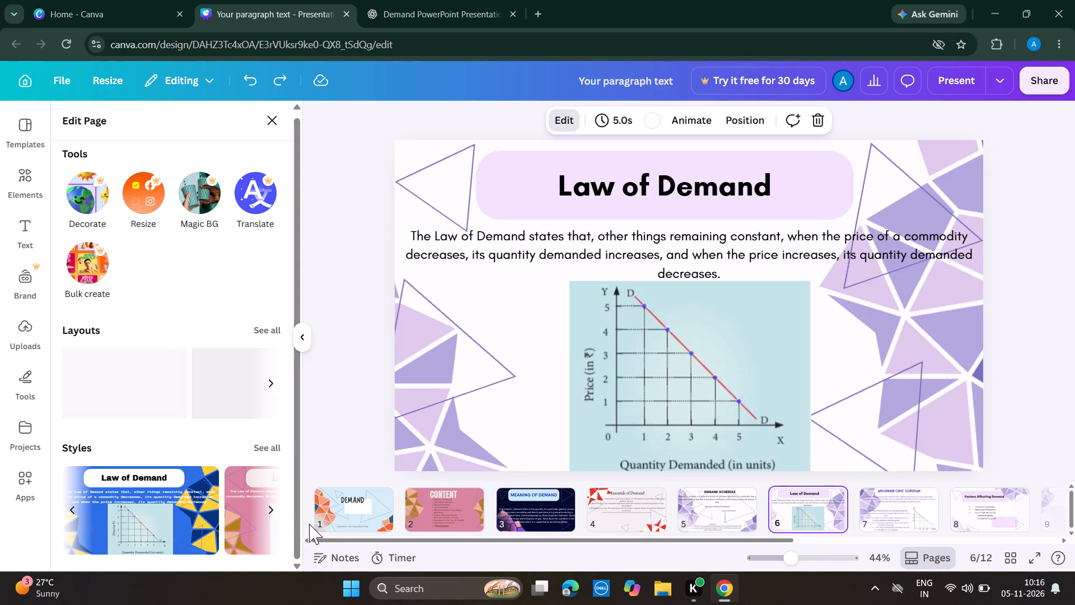
click(275, 510)
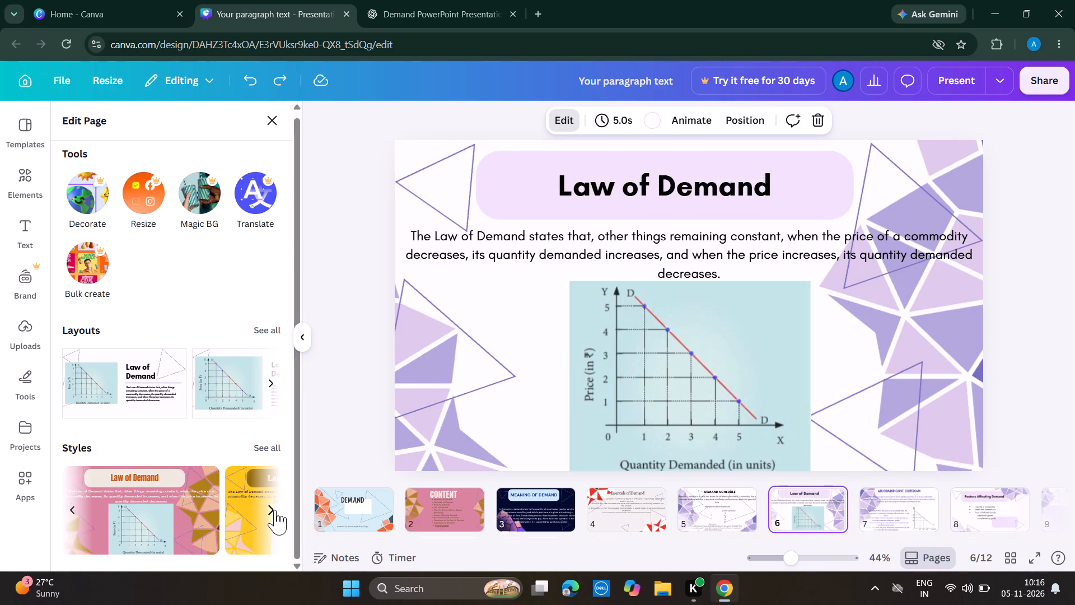
click(275, 510)
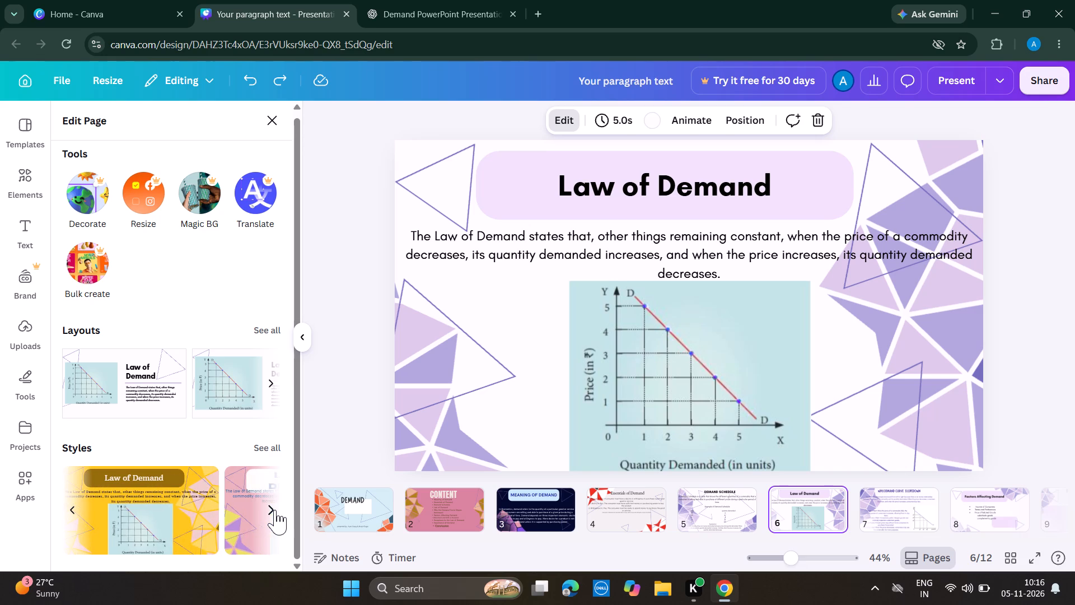
click(275, 510)
click(183, 510)
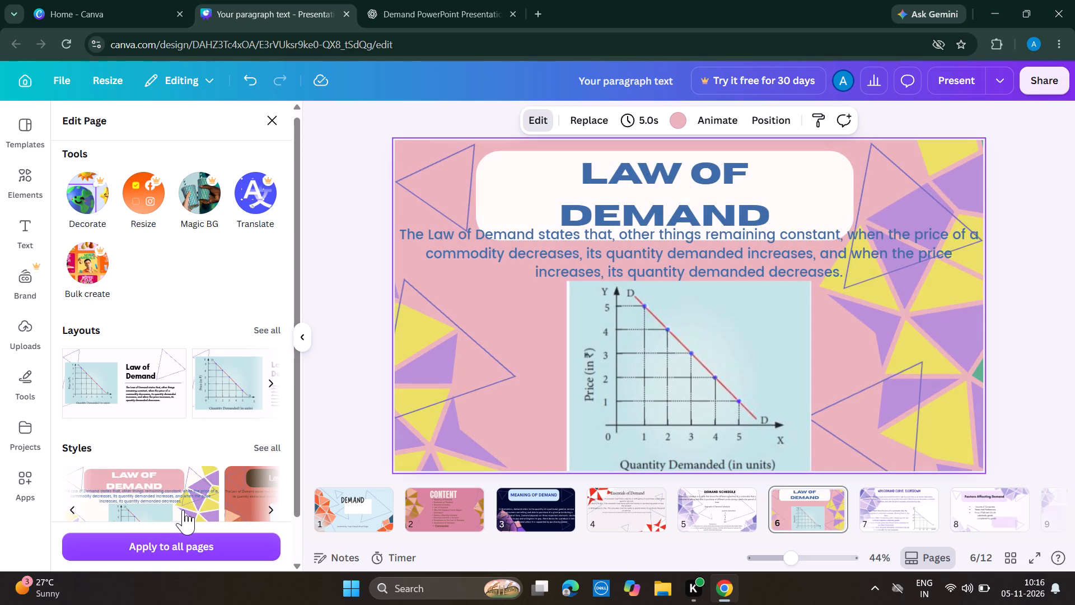
Move the LAW OF DEMAND title box up to the page's top edge, narrow it, and nudge it slightly left.
drag(572, 197, 572, 196)
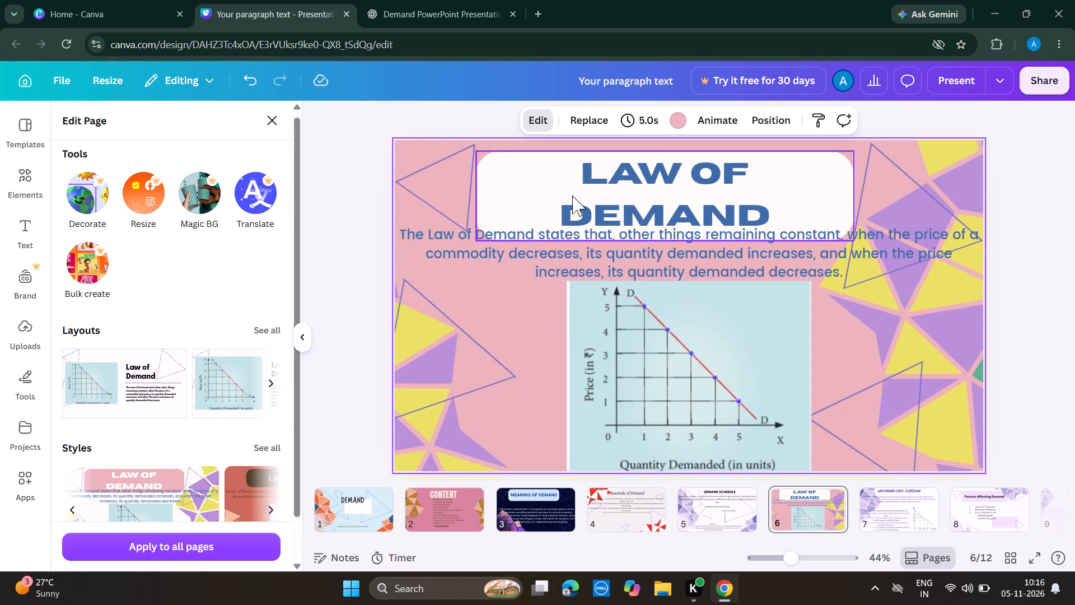
drag(572, 196, 572, 183)
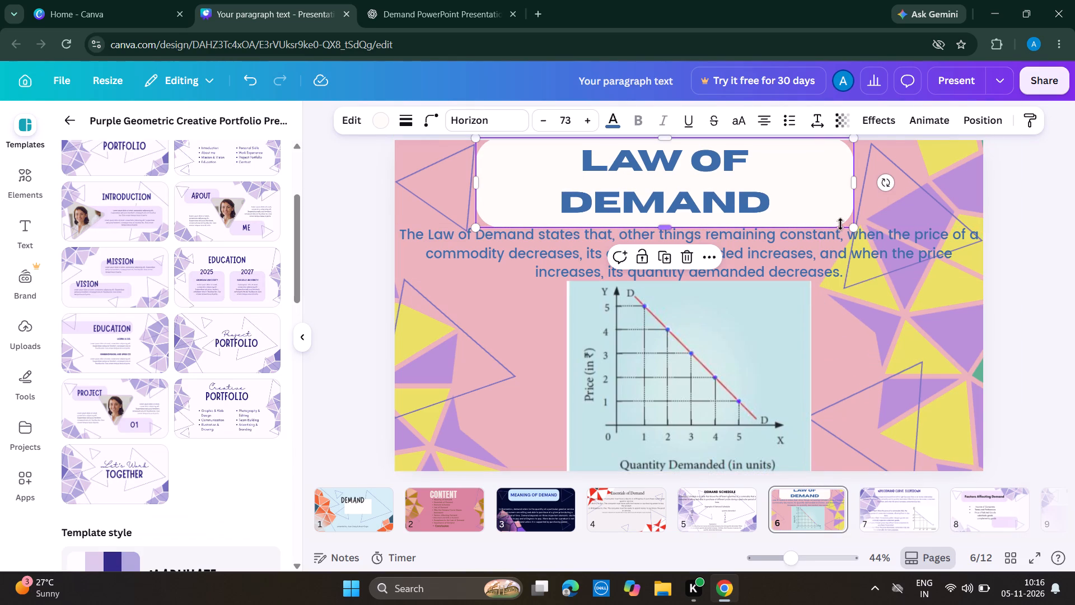
click(817, 203)
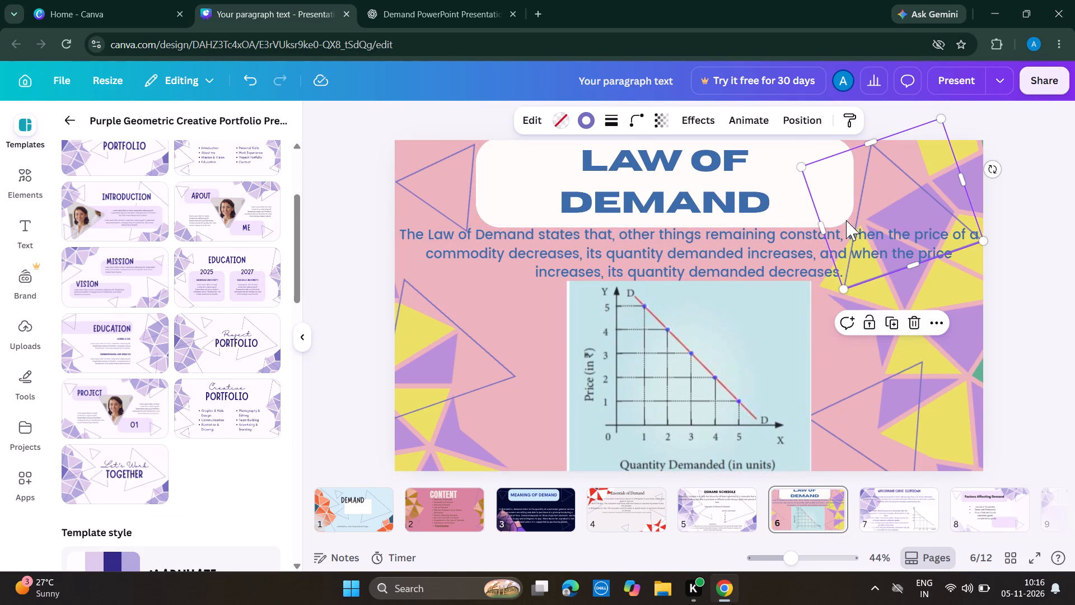
click(573, 184)
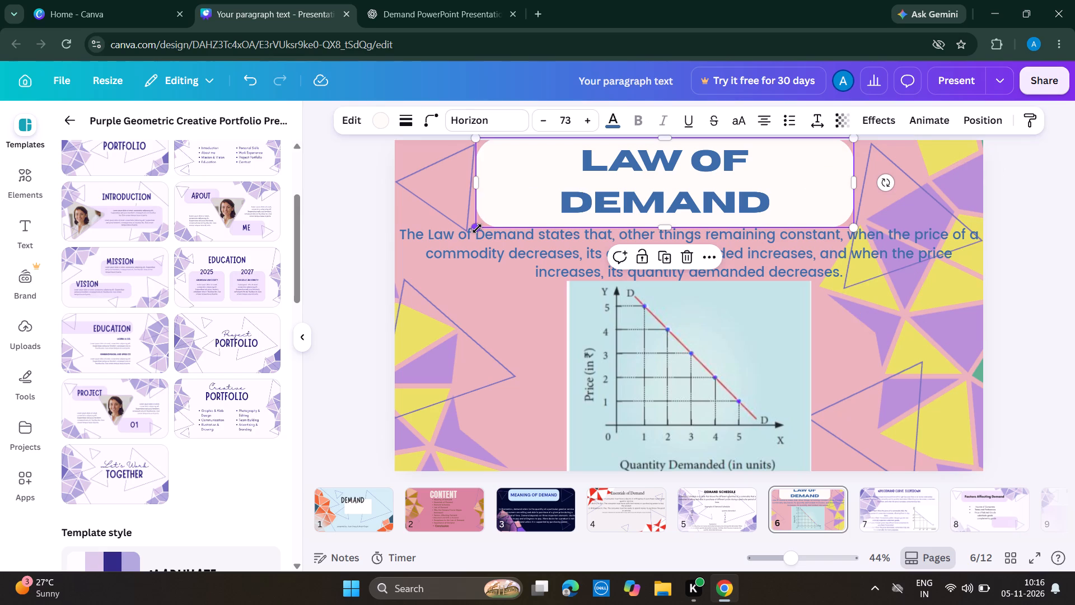
drag(477, 229, 523, 182)
drag(592, 166, 586, 166)
click(853, 357)
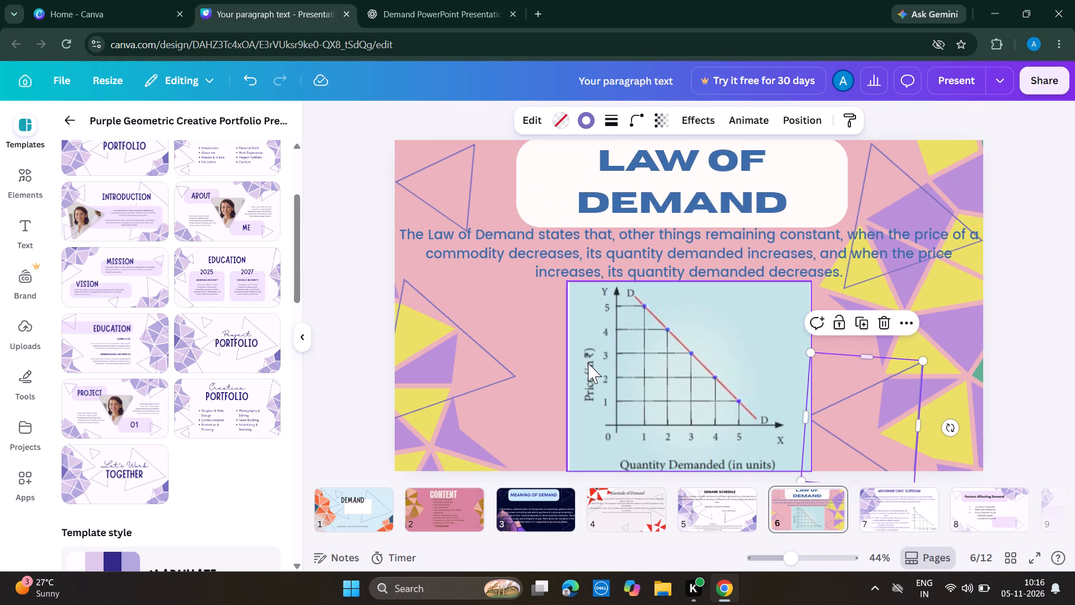
Apply the brown style with orange and beige mosaics to the WHY DEMAND CURVE SLOPEDOWN page, page 7.
click(896, 508)
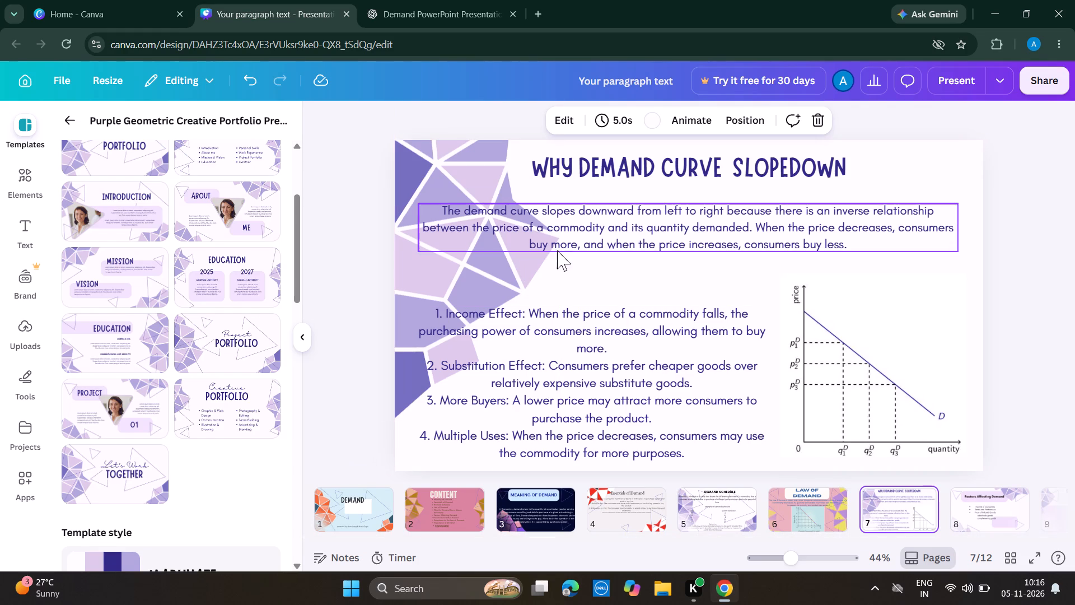
click(616, 267)
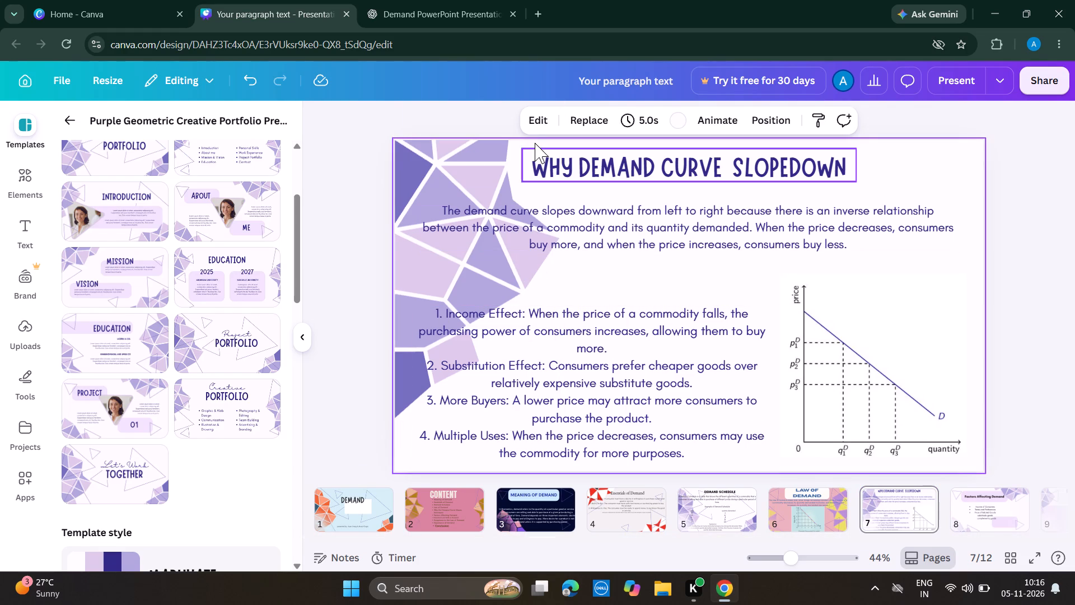
click(539, 125)
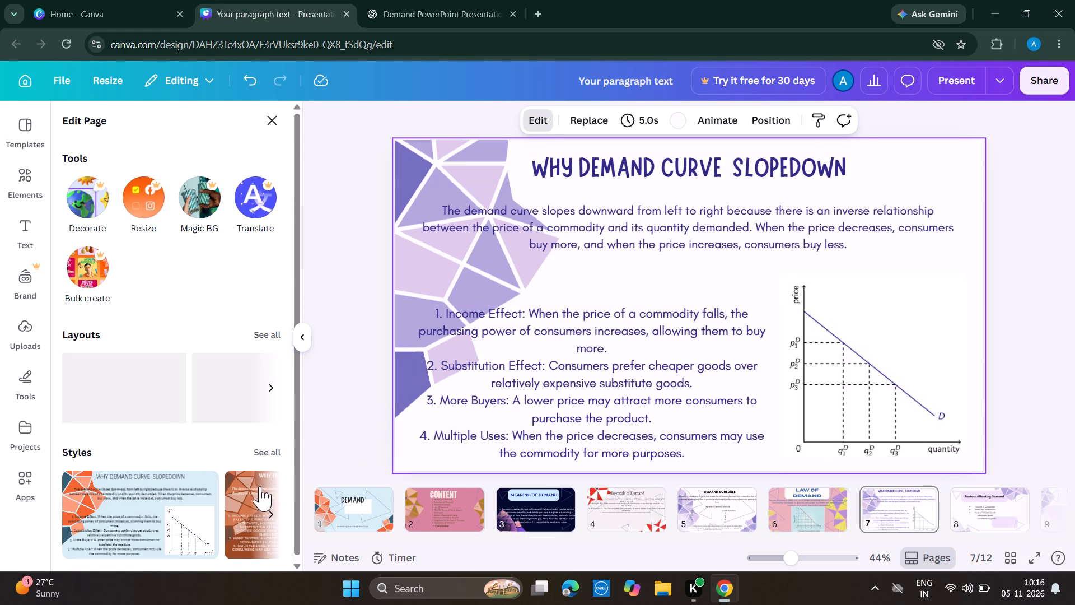
click(272, 510)
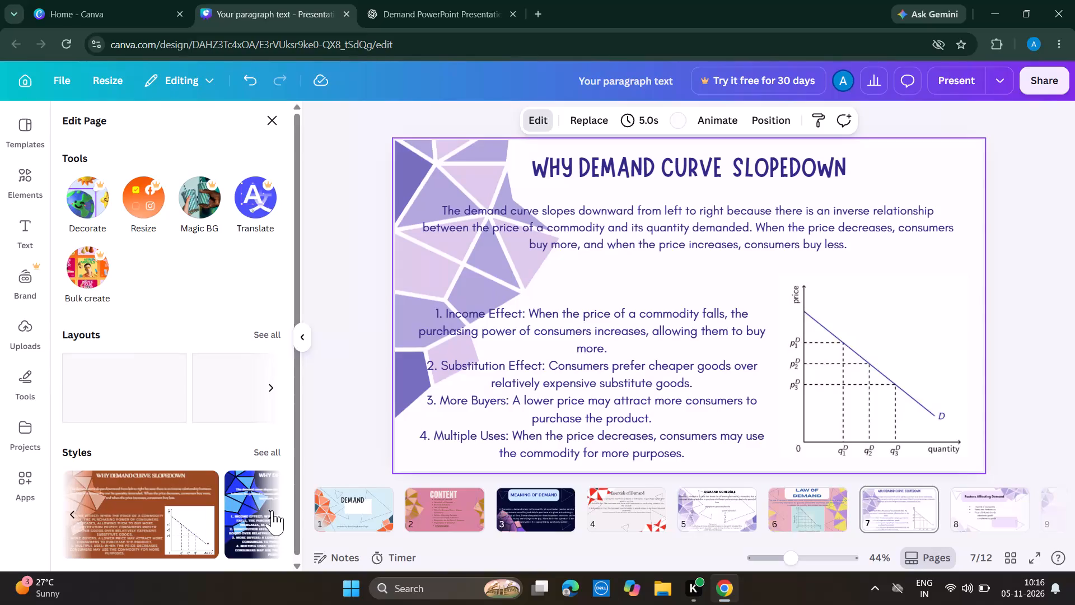
click(165, 522)
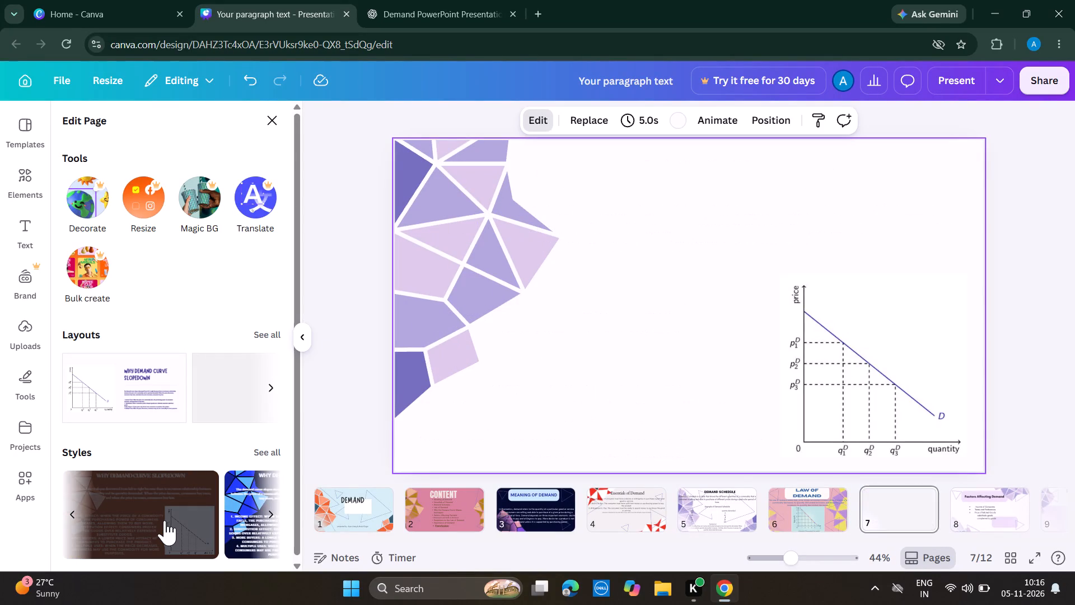
click(533, 380)
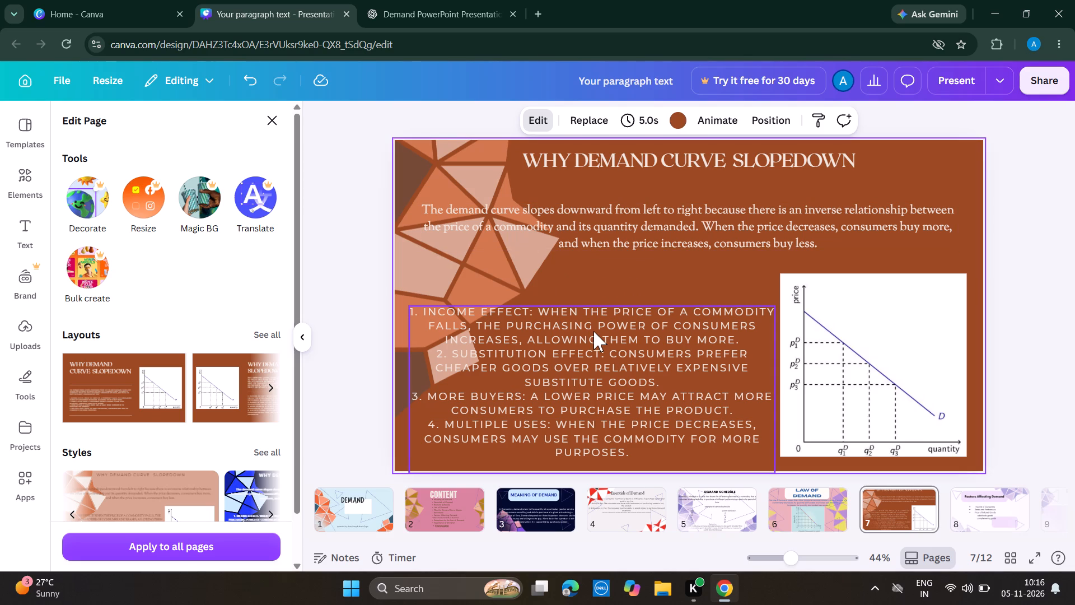
Apply the teal style with white and grey-green mosaics and a dark blue title box to the Factors Affecting Demand page, page 8.
click(984, 504)
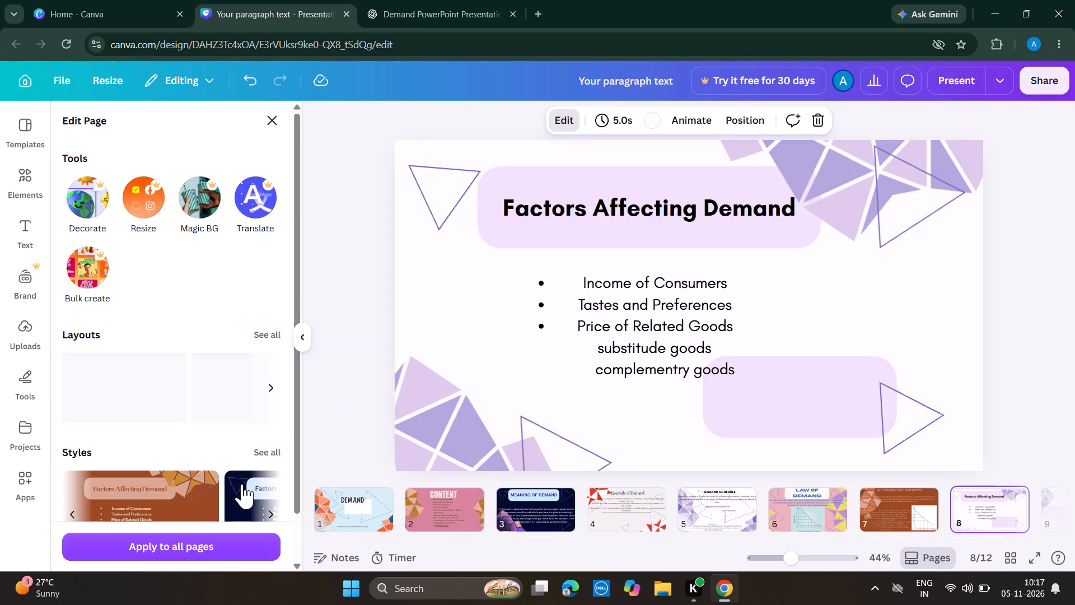
click(274, 509)
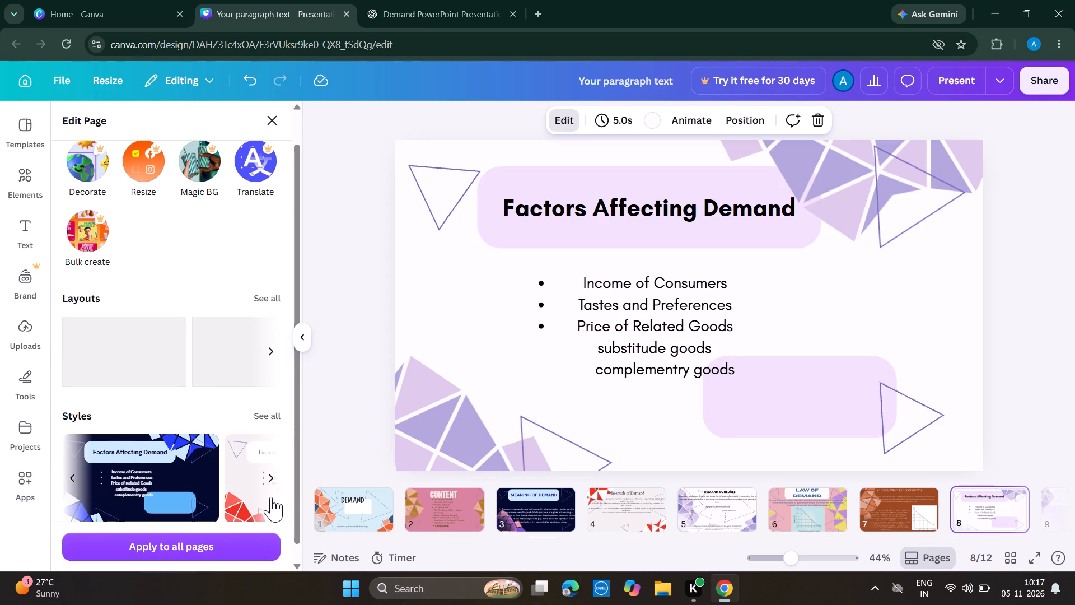
click(272, 482)
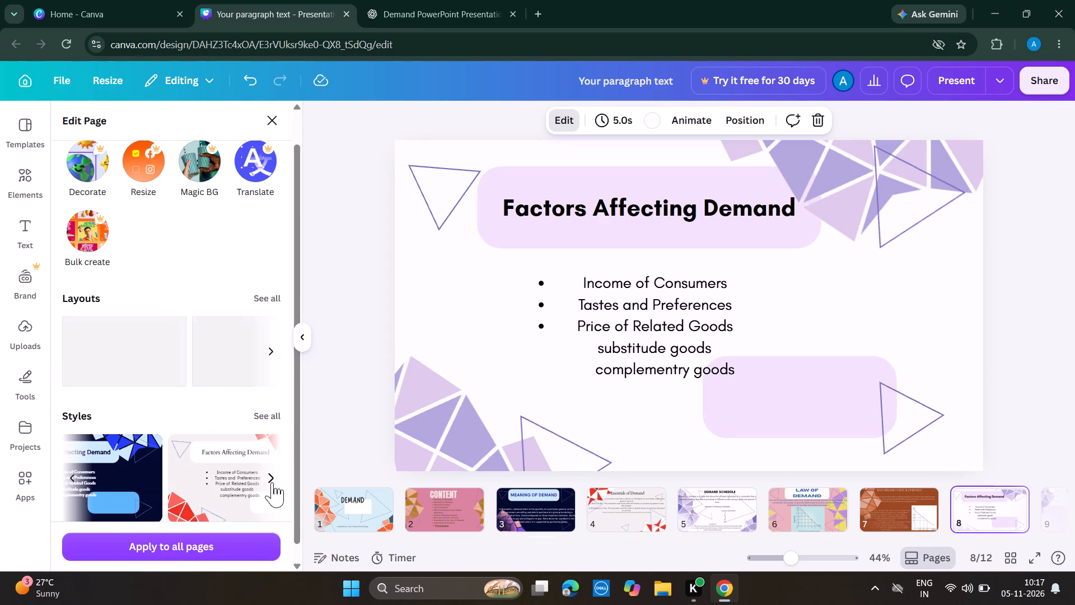
click(272, 482)
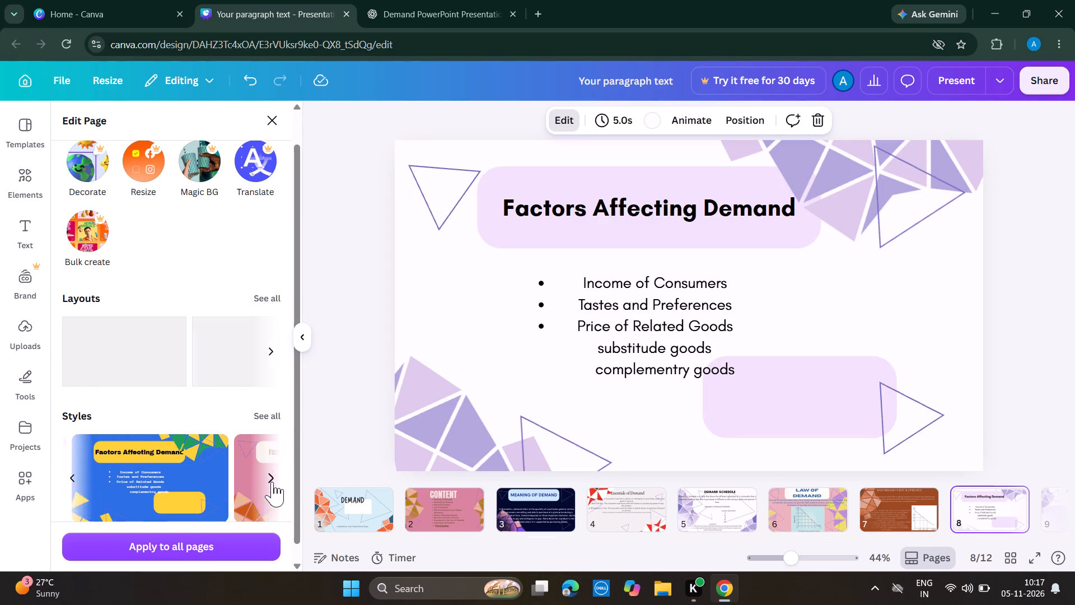
click(272, 482)
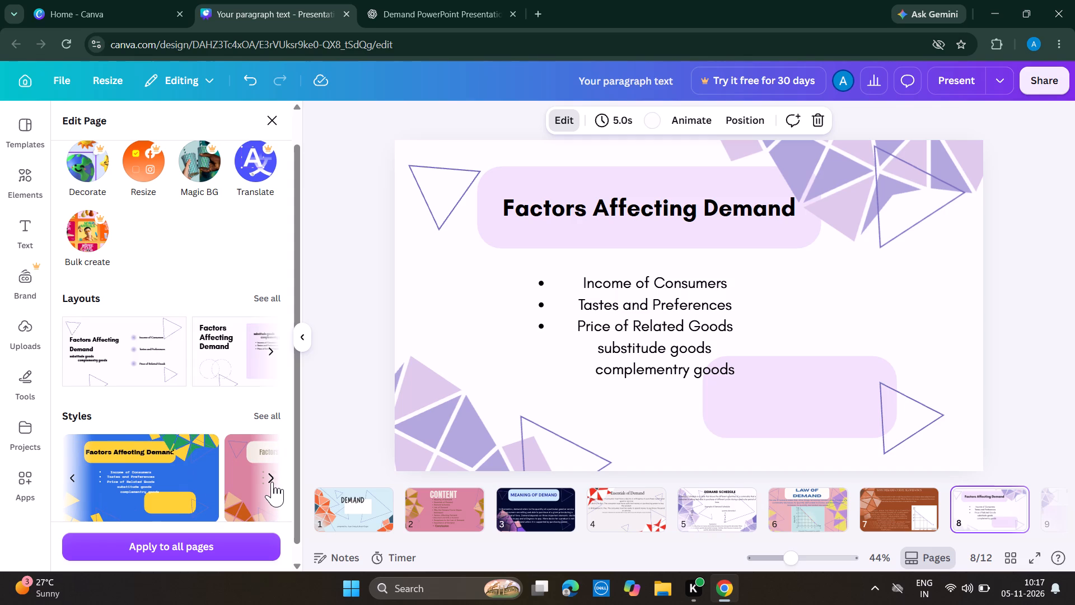
click(272, 482)
click(272, 482)
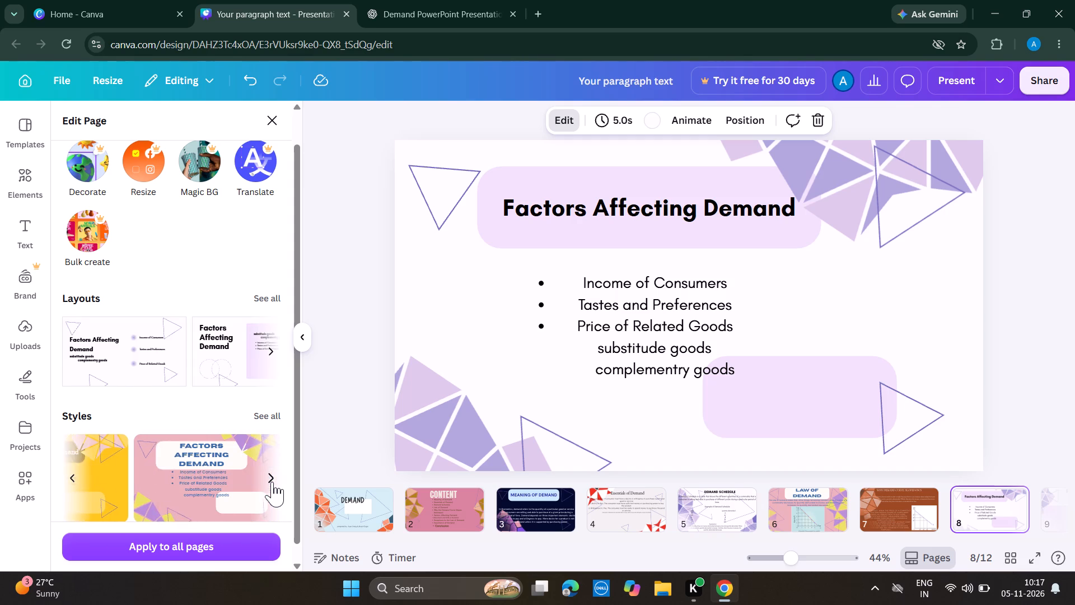
click(272, 482)
click(272, 482)
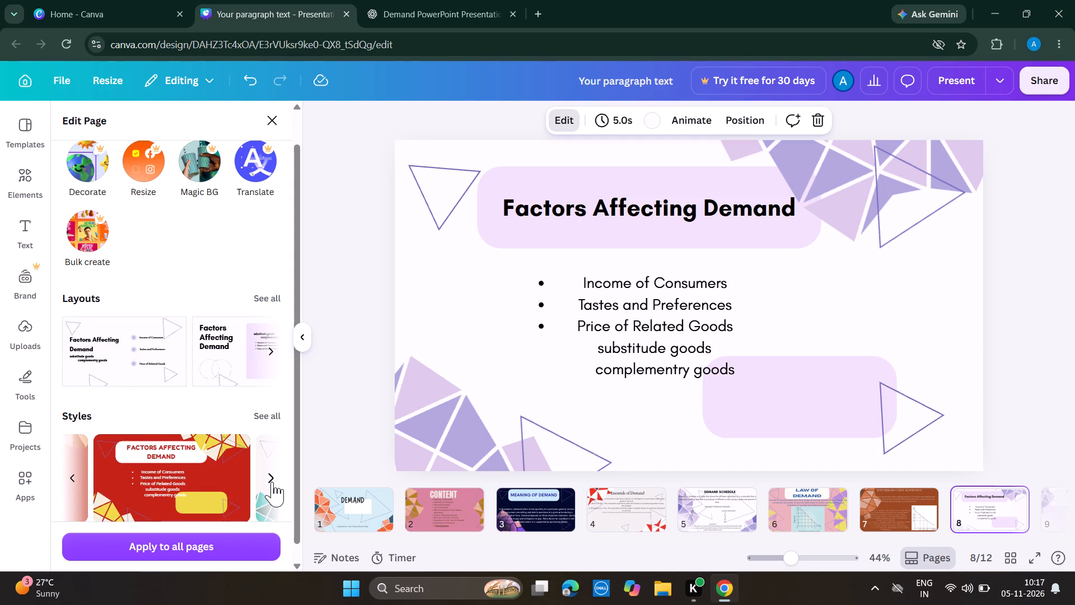
click(272, 482)
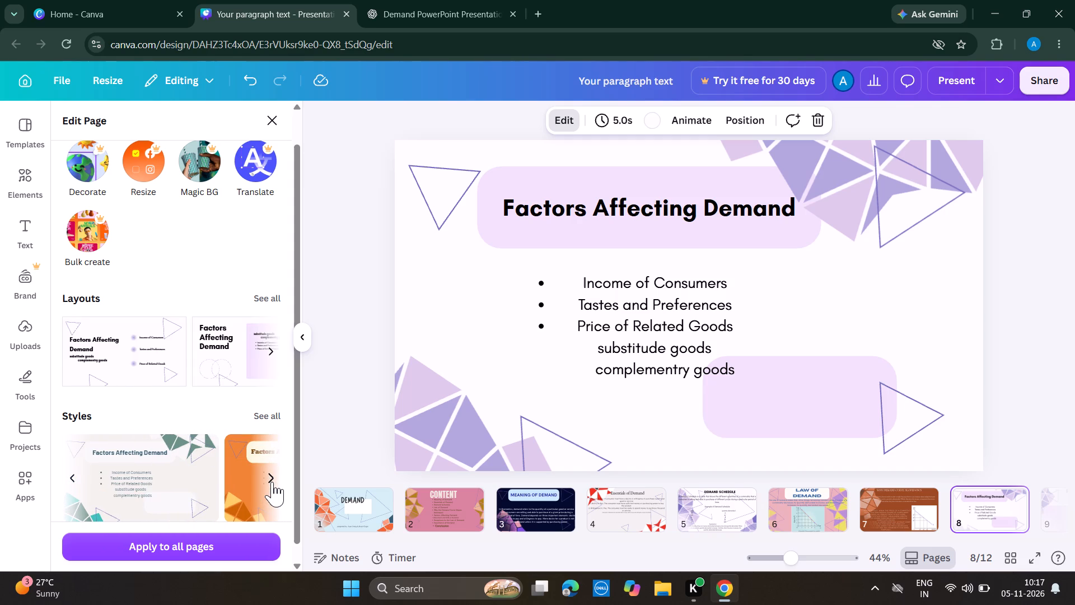
click(192, 478)
click(192, 478)
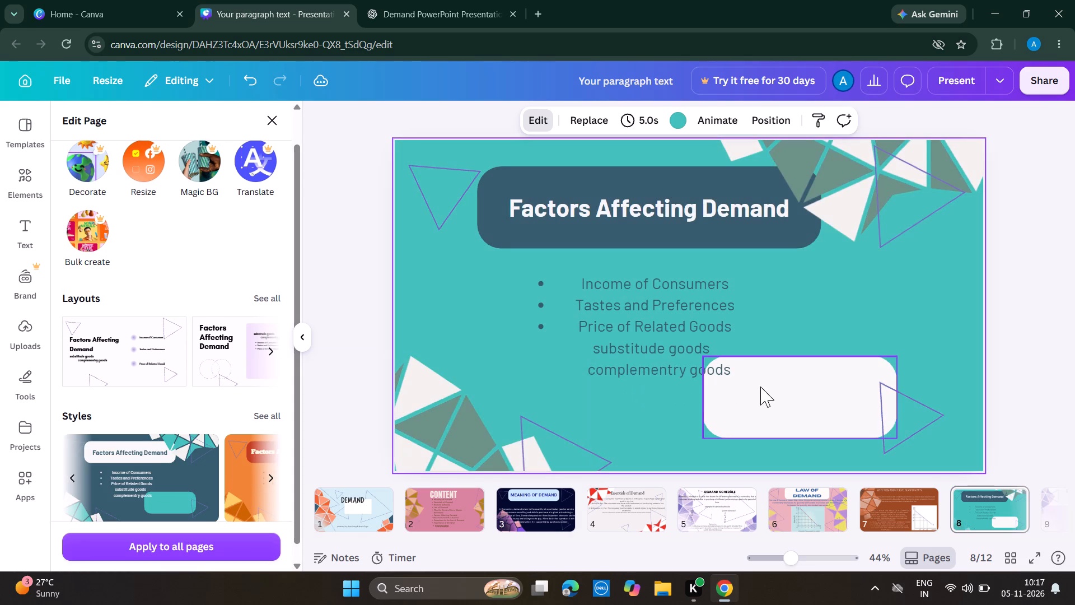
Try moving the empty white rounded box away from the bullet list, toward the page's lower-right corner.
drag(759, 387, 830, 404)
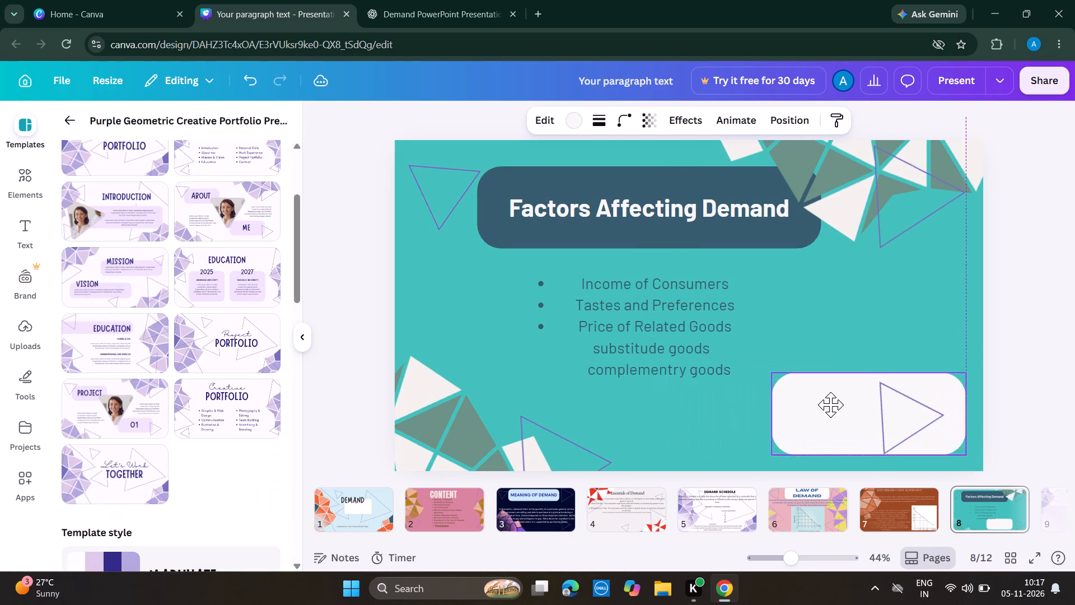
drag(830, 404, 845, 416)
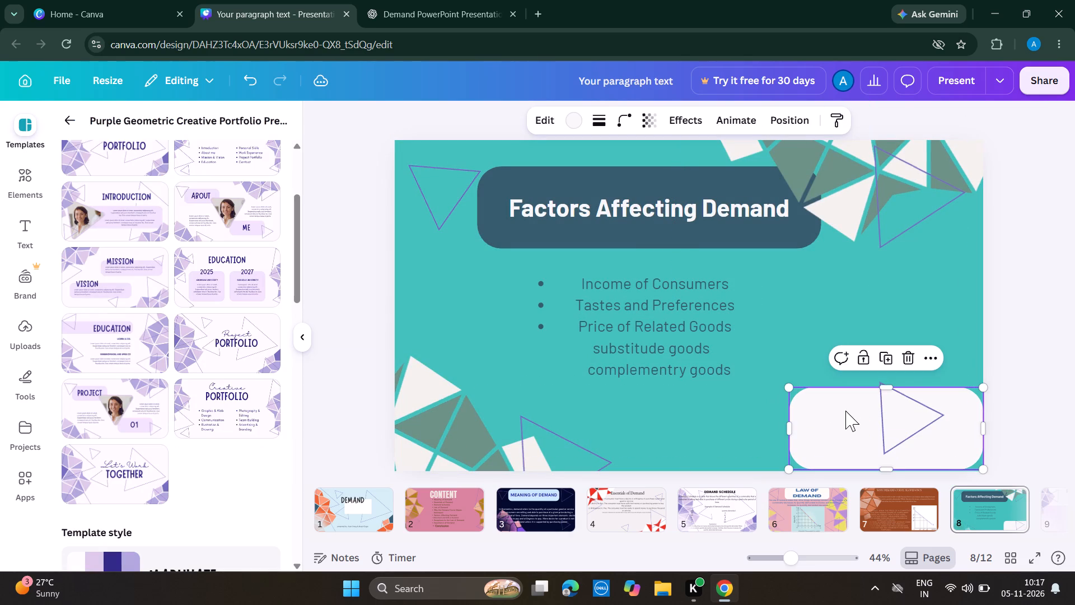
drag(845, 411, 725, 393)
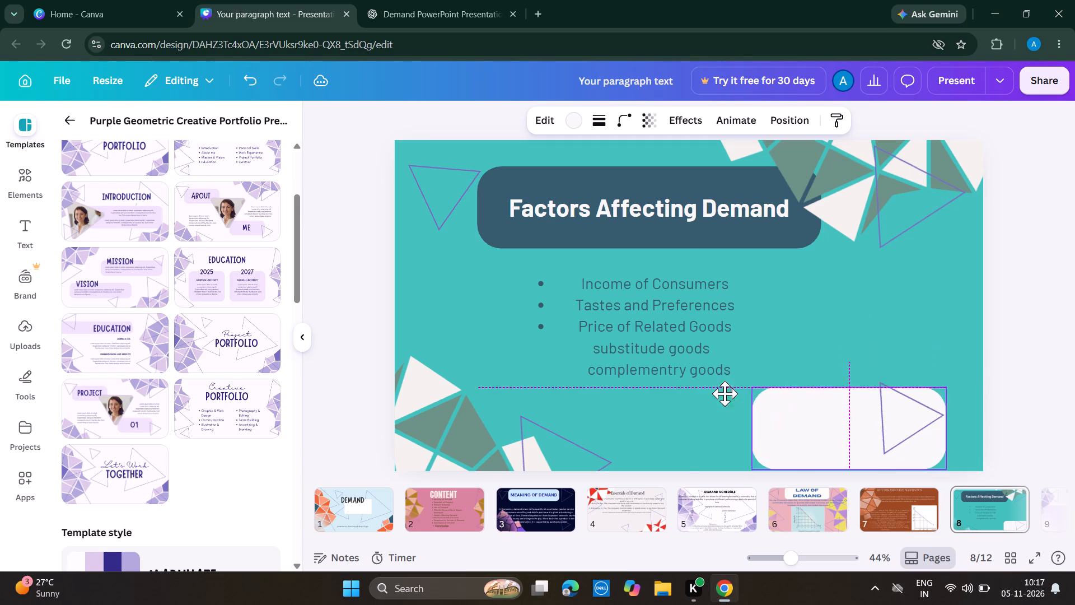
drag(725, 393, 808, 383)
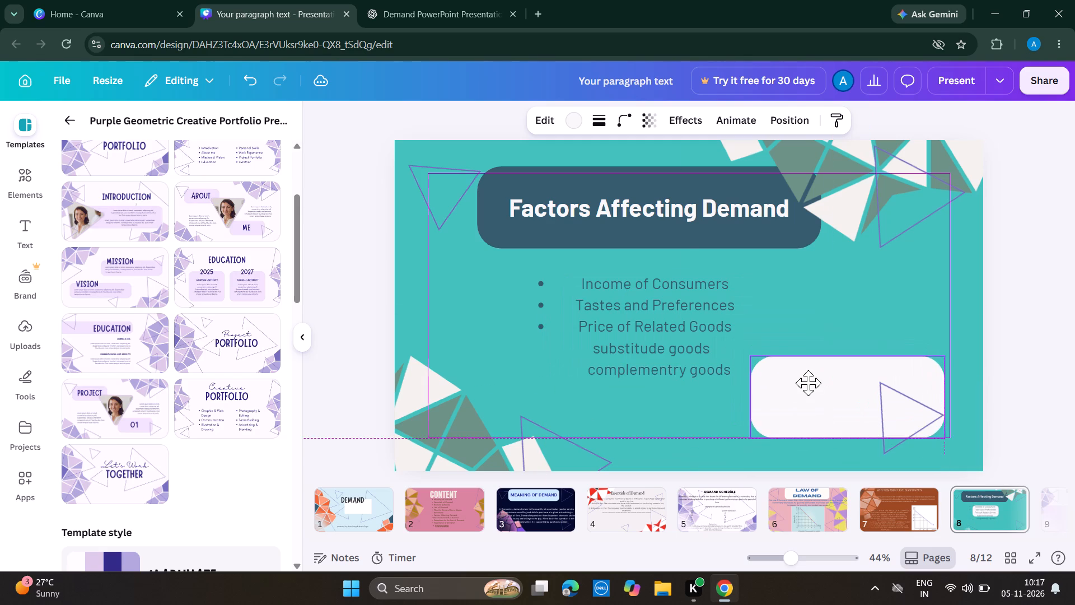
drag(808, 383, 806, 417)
Move the page's lower-left mosaic up and slightly right, and shift the upper-right mosaic right and down, clear of the title text.
drag(424, 406, 454, 356)
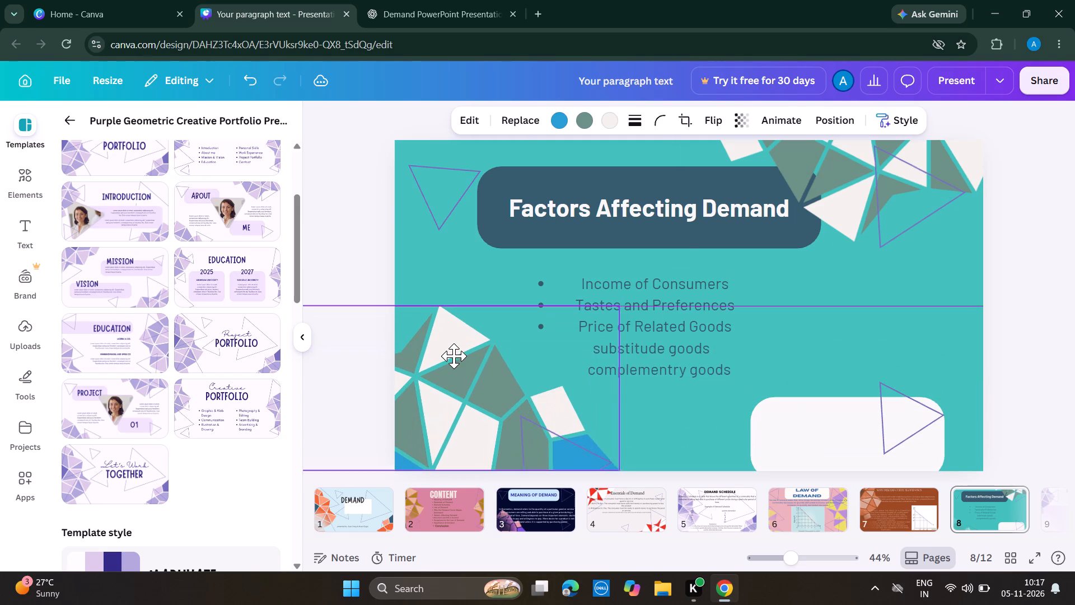
drag(454, 356, 454, 354)
drag(863, 141, 843, 152)
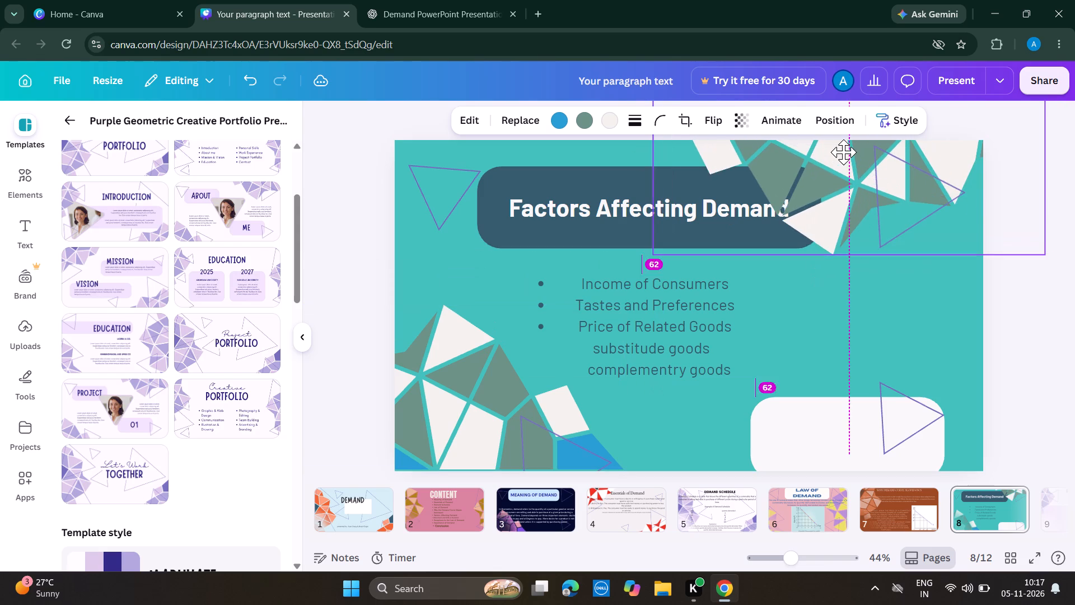
drag(843, 152, 961, 203)
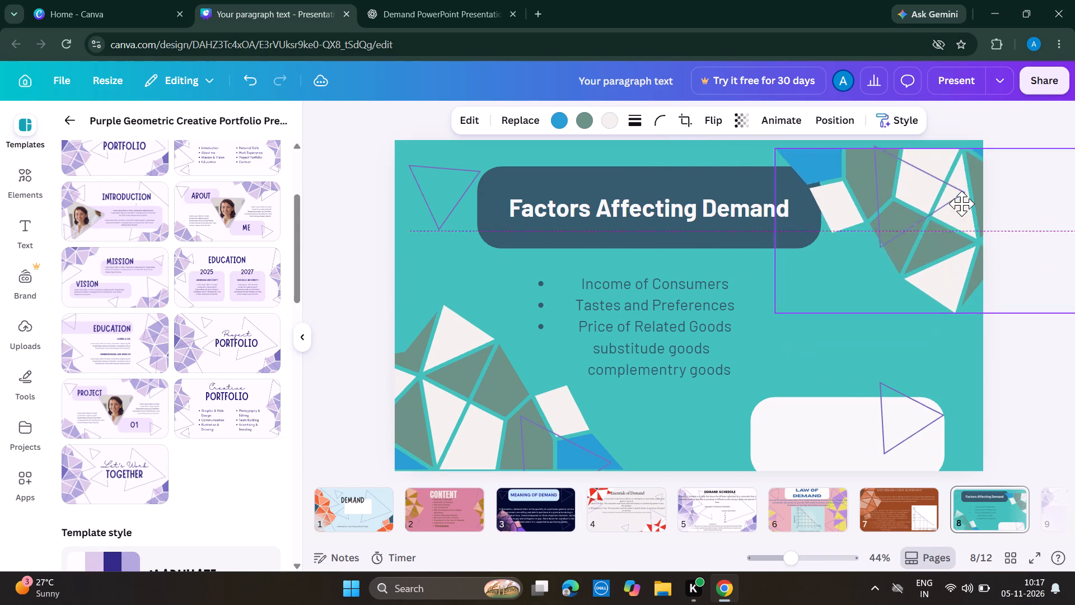
drag(961, 203, 957, 178)
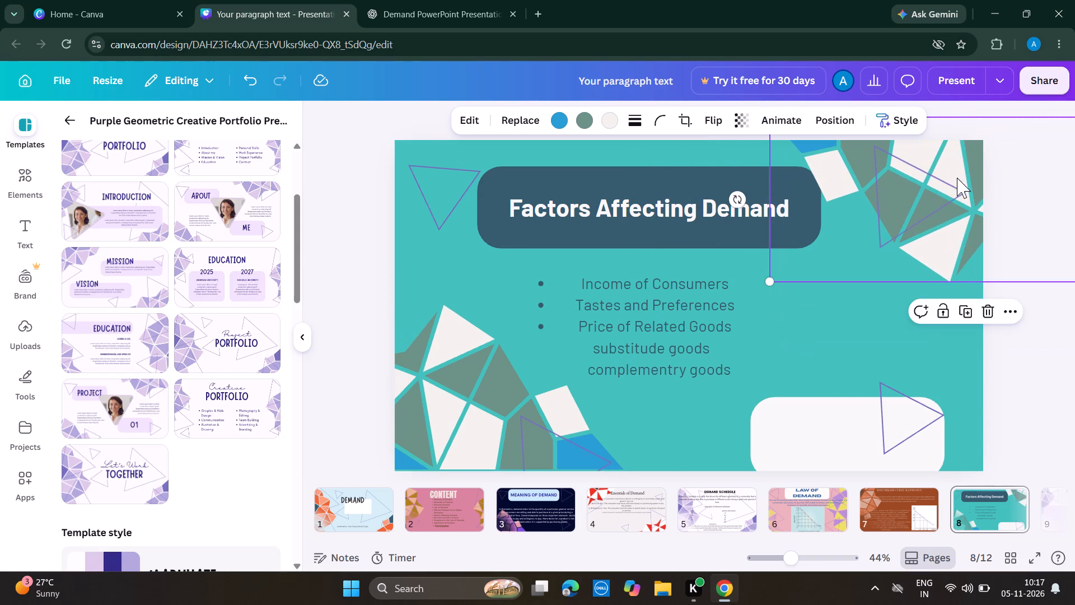
Delete the empty white rounded box from the Factors Affecting Demand page.
click(850, 431)
click(874, 361)
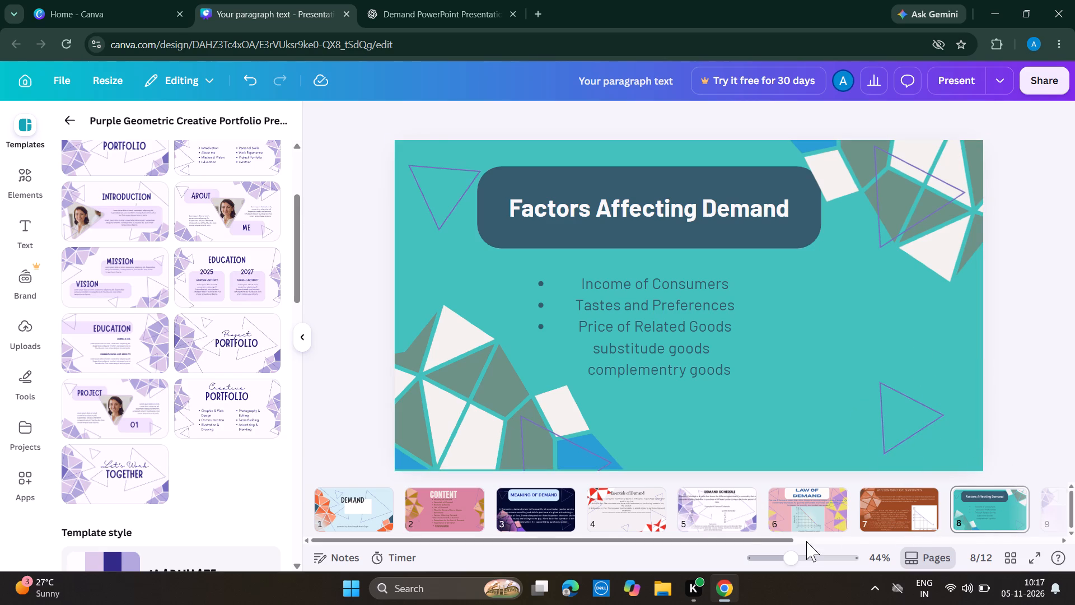
Go to page 9, the Exeception of Law of Demand page, and select its background.
drag(746, 539, 747, 539)
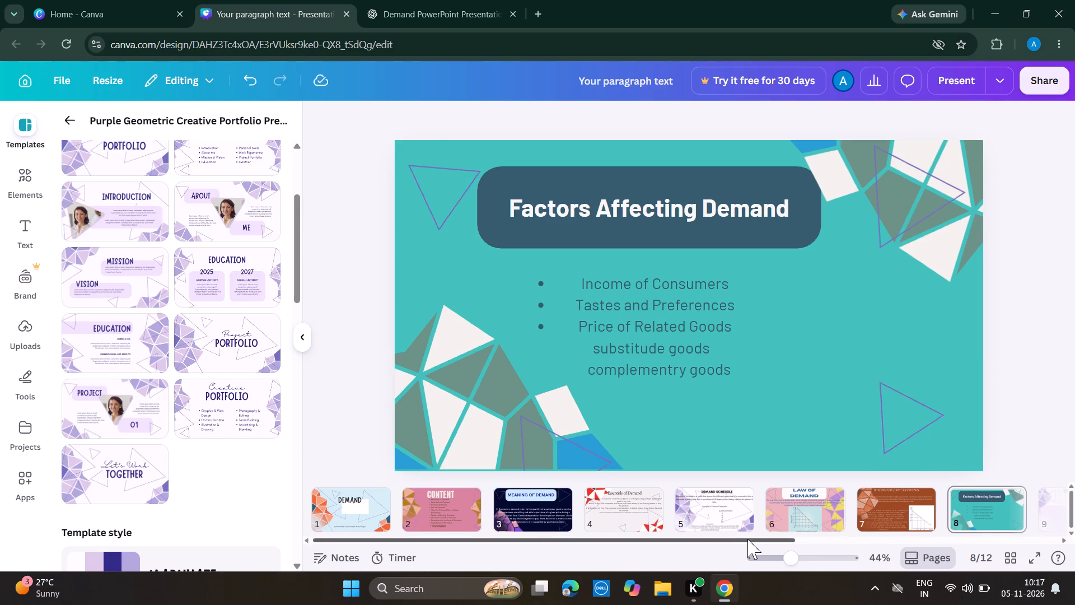
drag(747, 539, 943, 536)
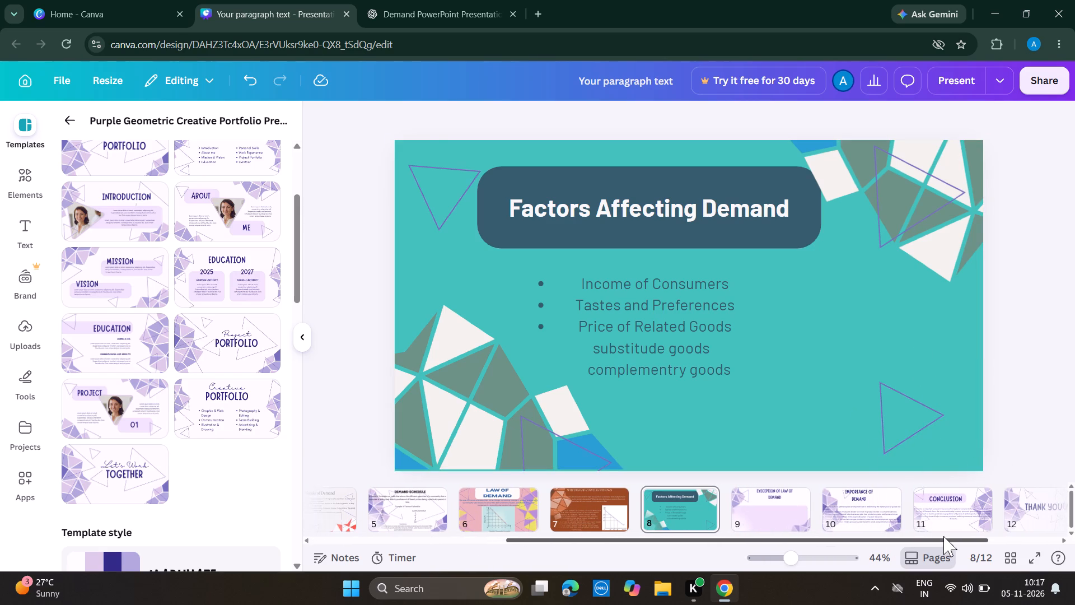
drag(943, 536, 1013, 528)
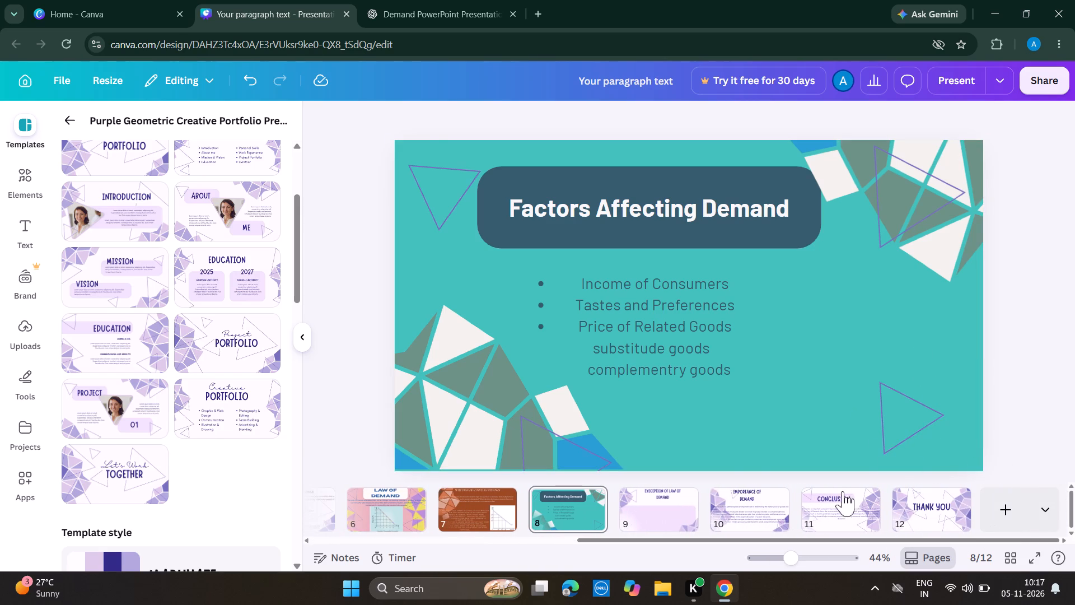
click(681, 509)
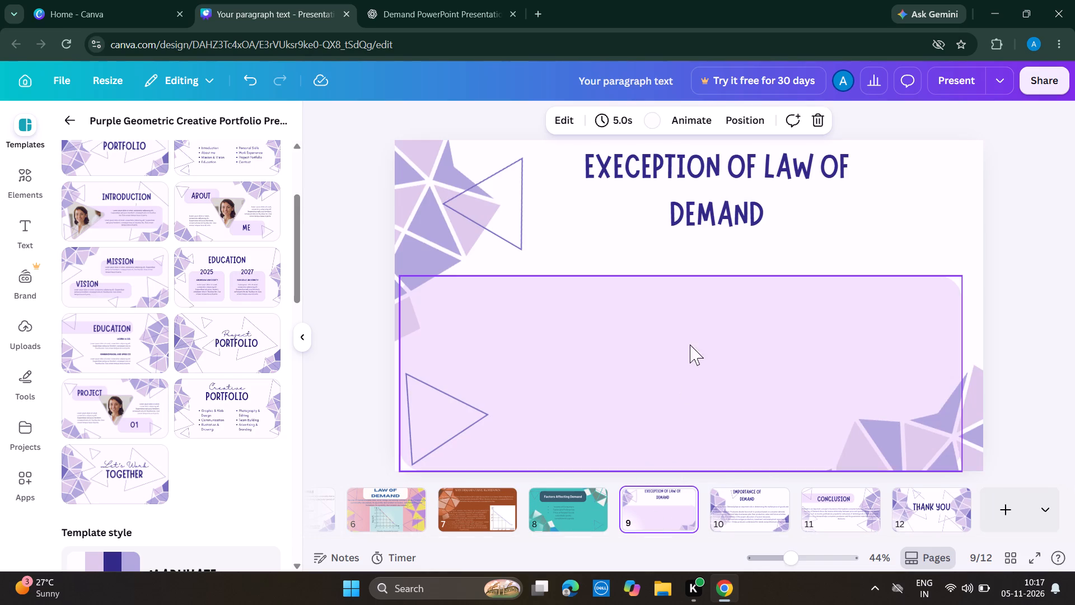
click(822, 225)
click(914, 254)
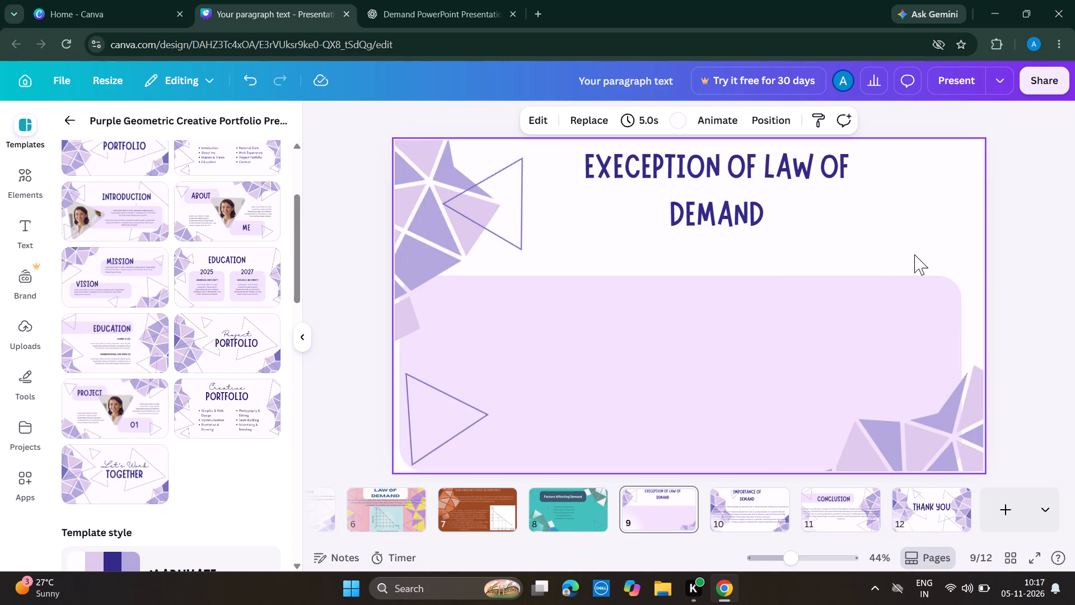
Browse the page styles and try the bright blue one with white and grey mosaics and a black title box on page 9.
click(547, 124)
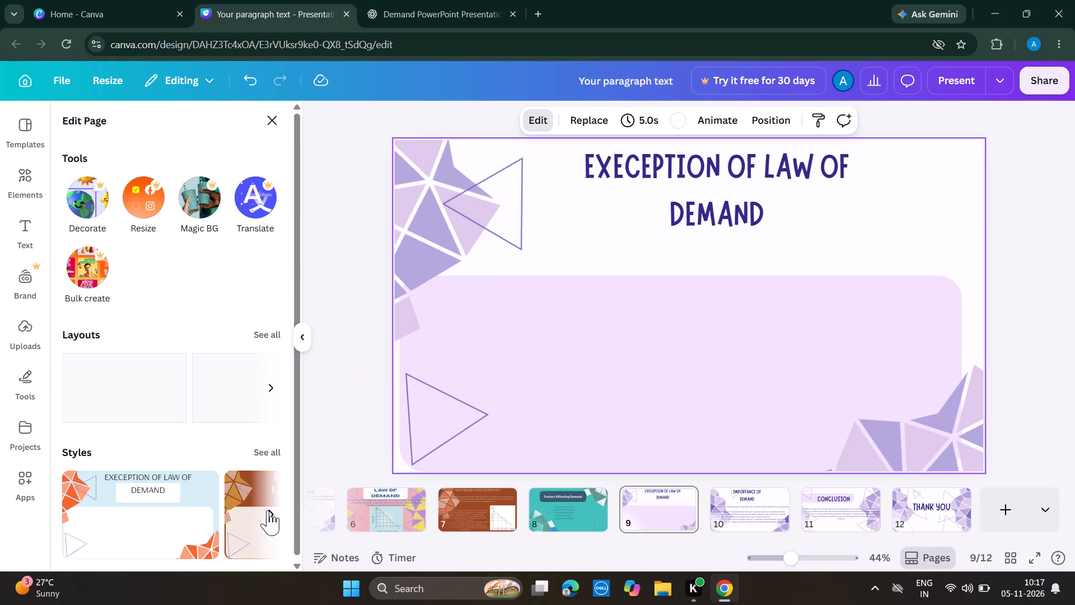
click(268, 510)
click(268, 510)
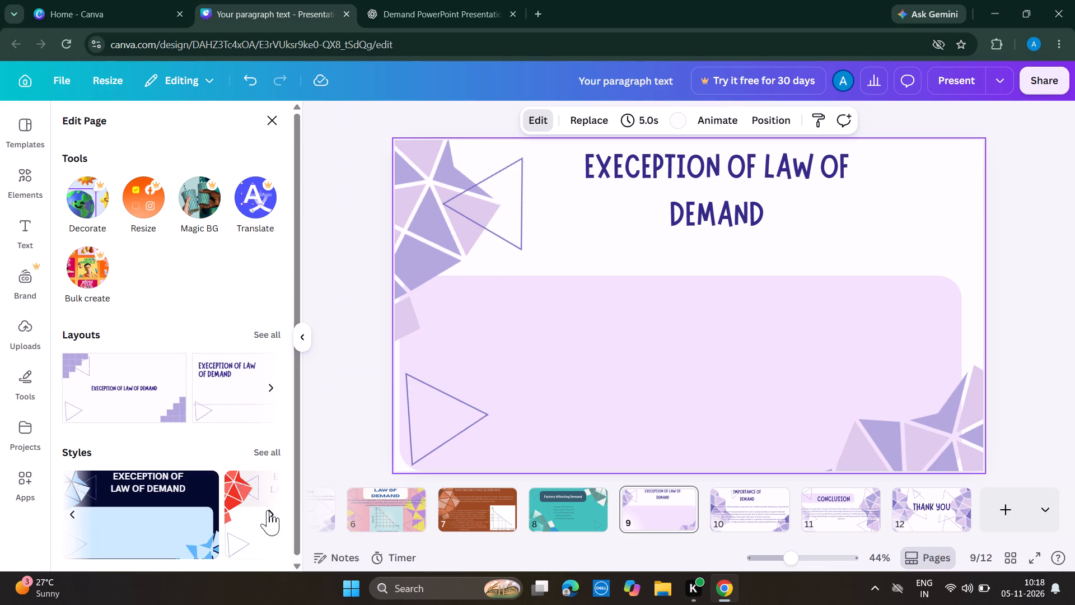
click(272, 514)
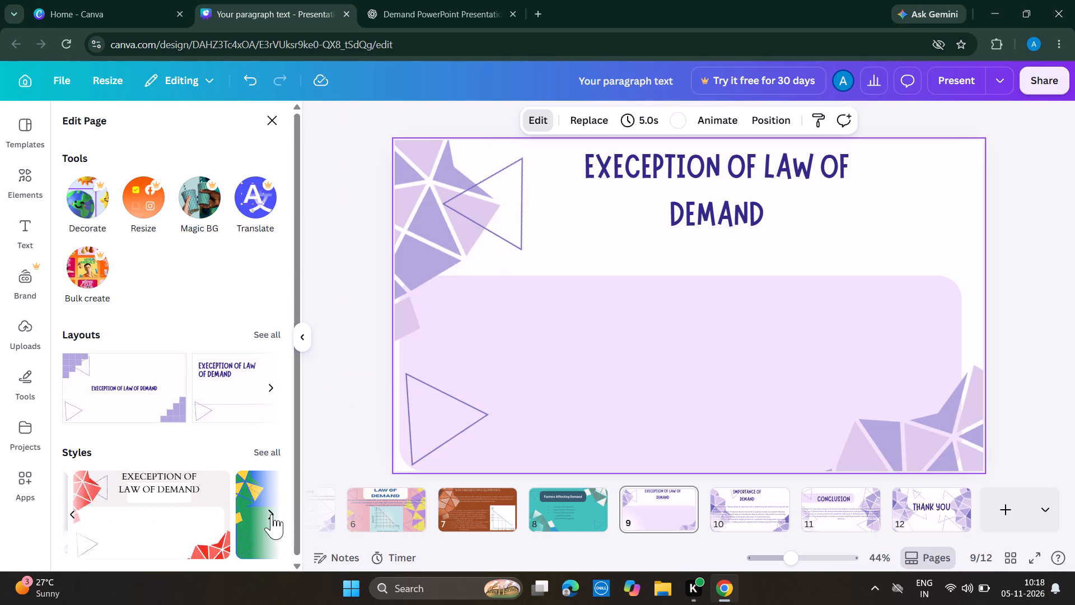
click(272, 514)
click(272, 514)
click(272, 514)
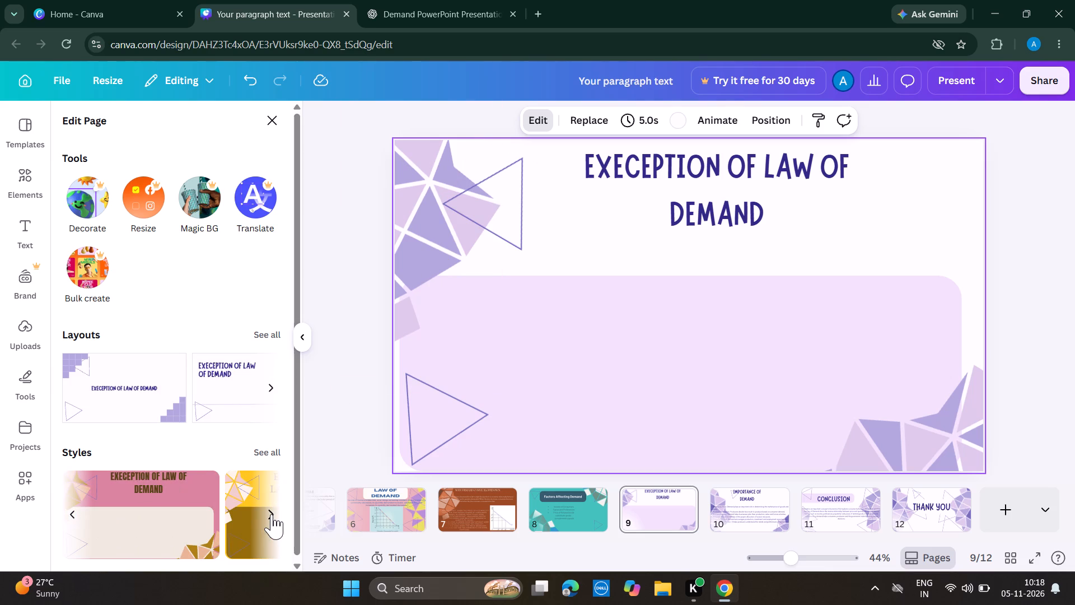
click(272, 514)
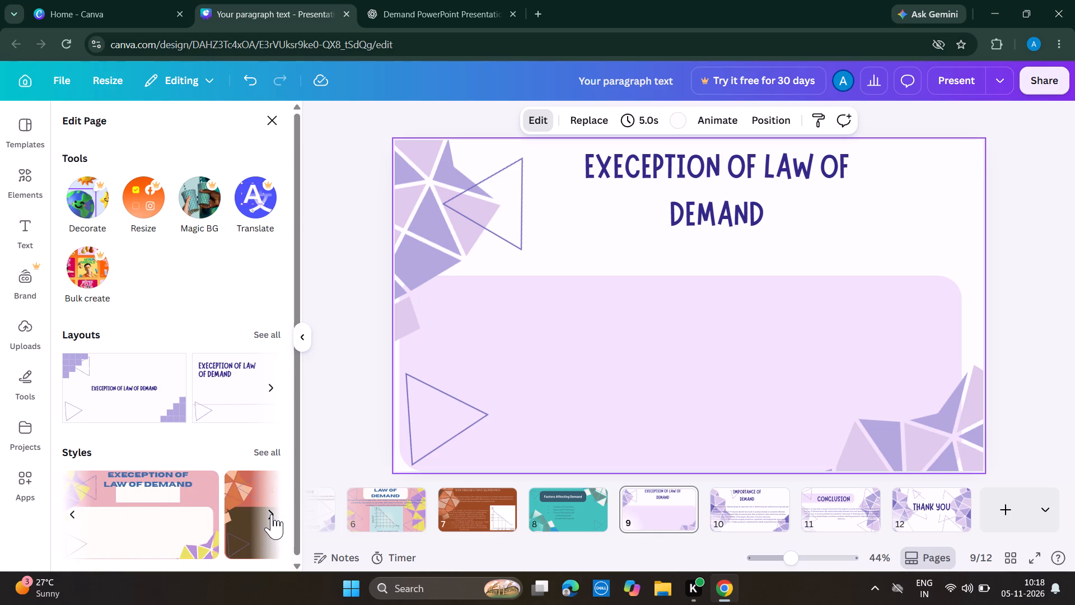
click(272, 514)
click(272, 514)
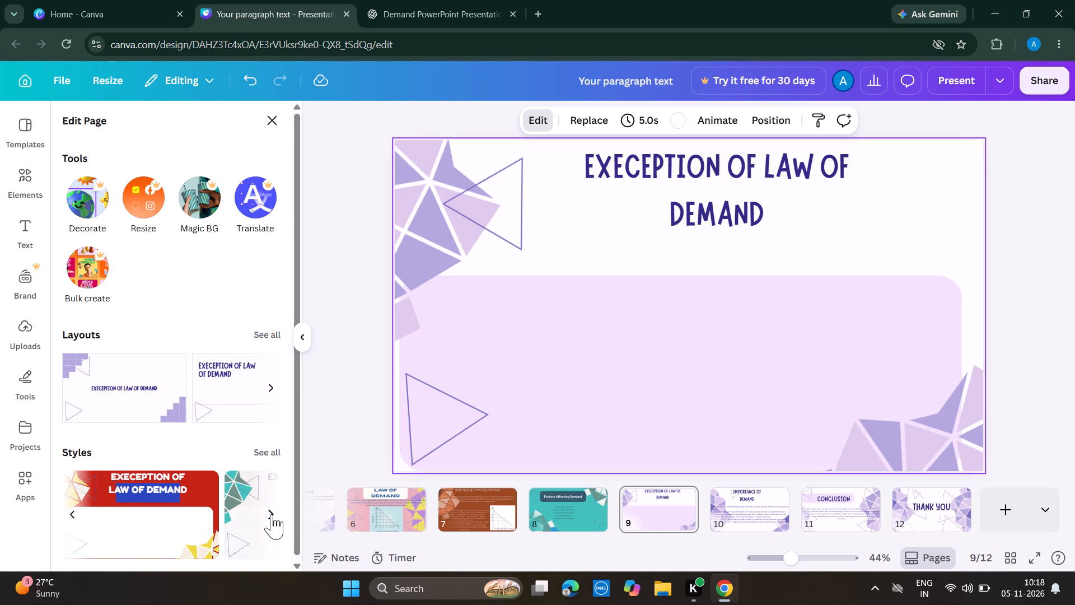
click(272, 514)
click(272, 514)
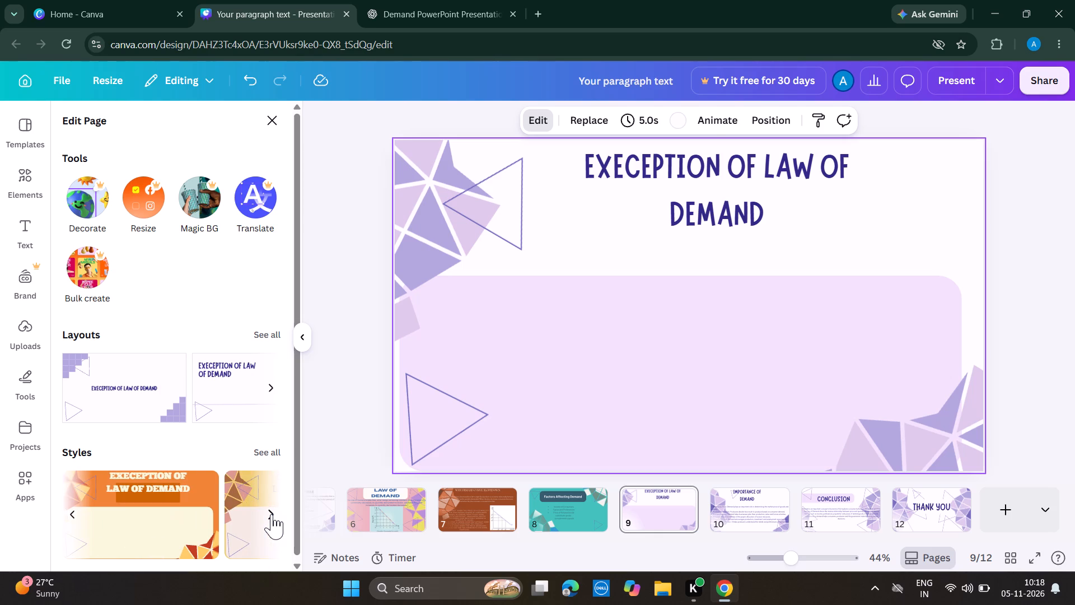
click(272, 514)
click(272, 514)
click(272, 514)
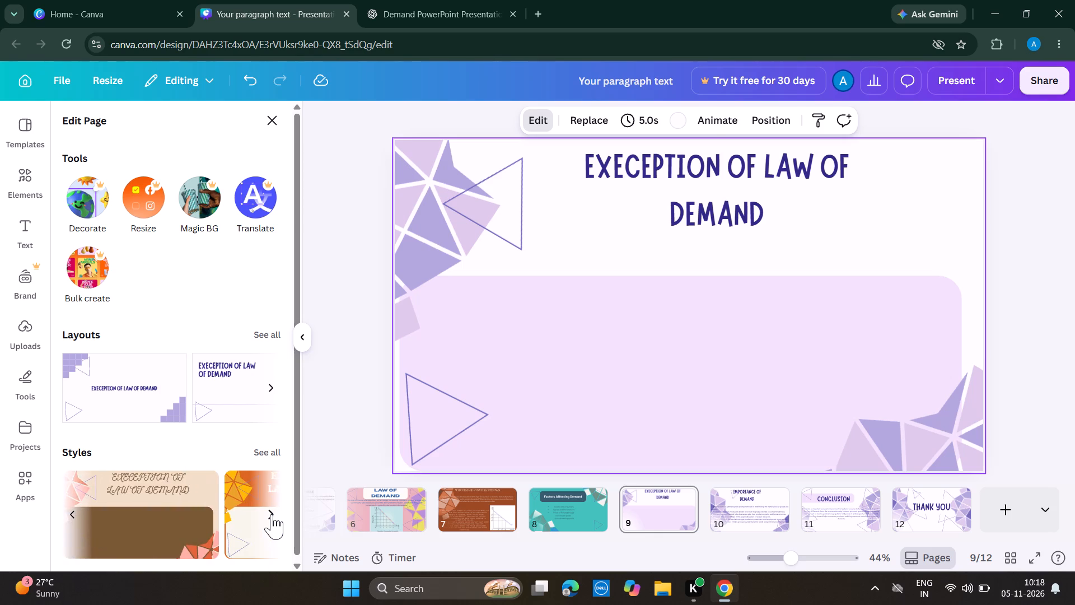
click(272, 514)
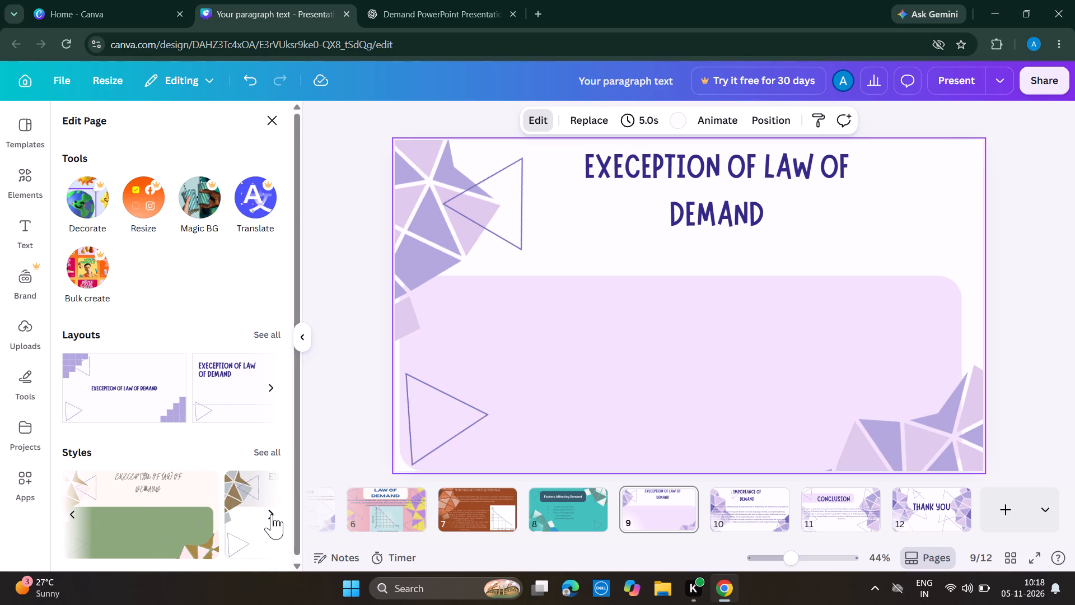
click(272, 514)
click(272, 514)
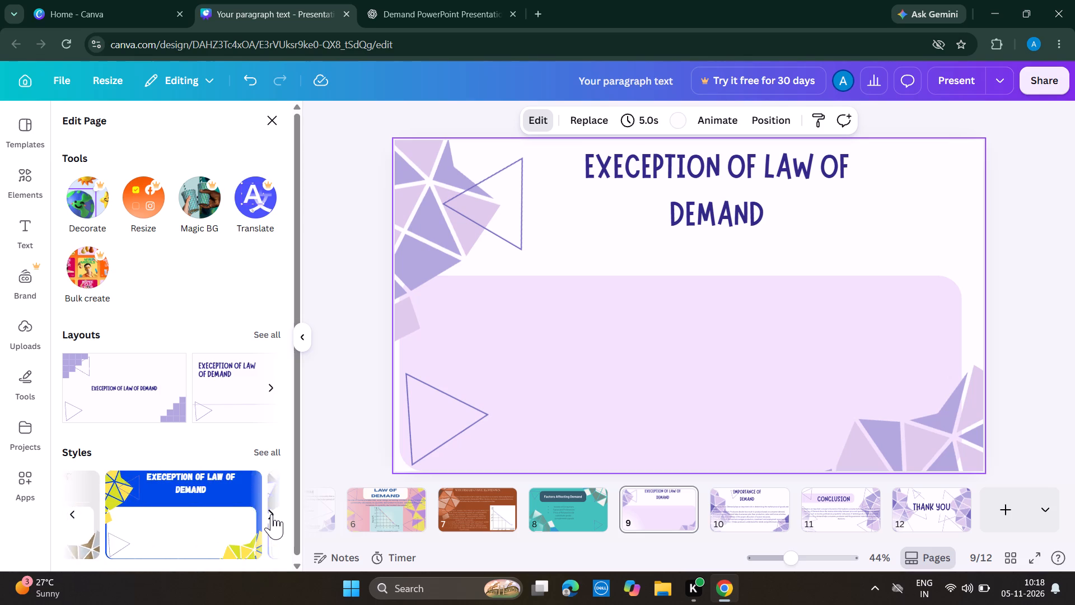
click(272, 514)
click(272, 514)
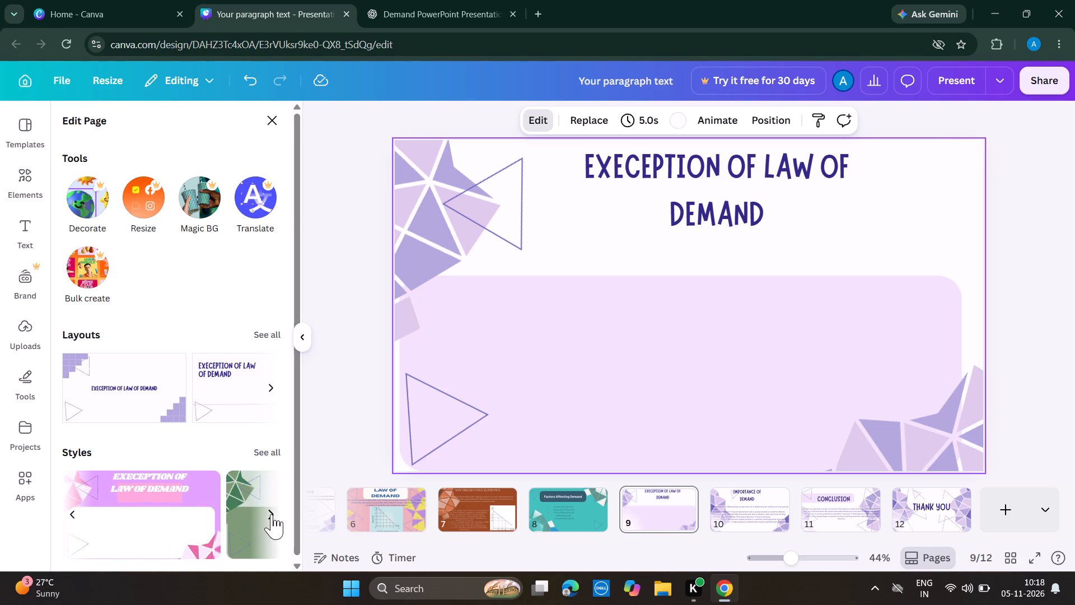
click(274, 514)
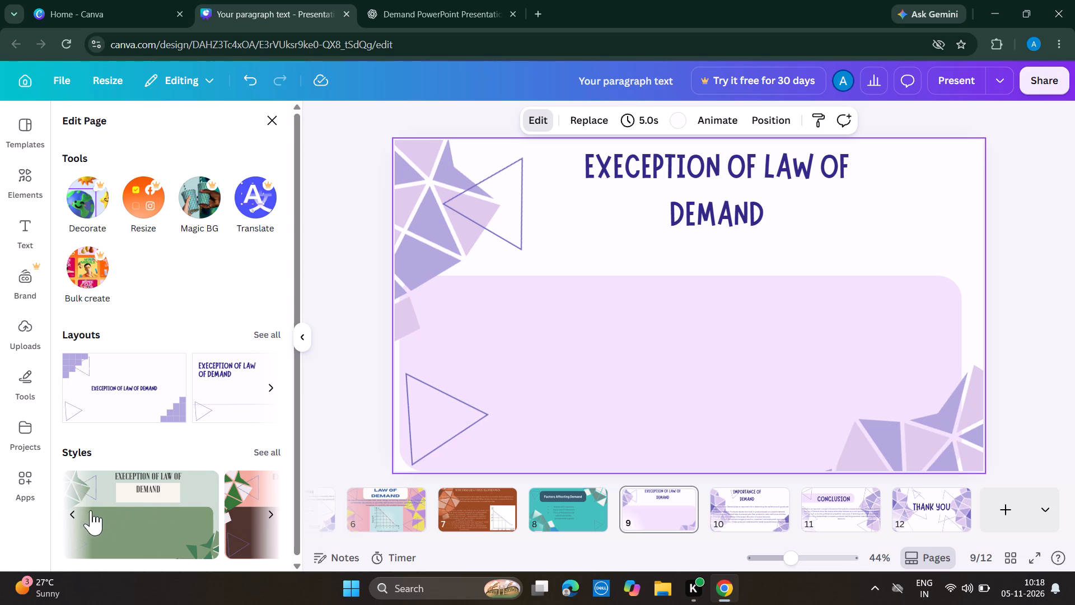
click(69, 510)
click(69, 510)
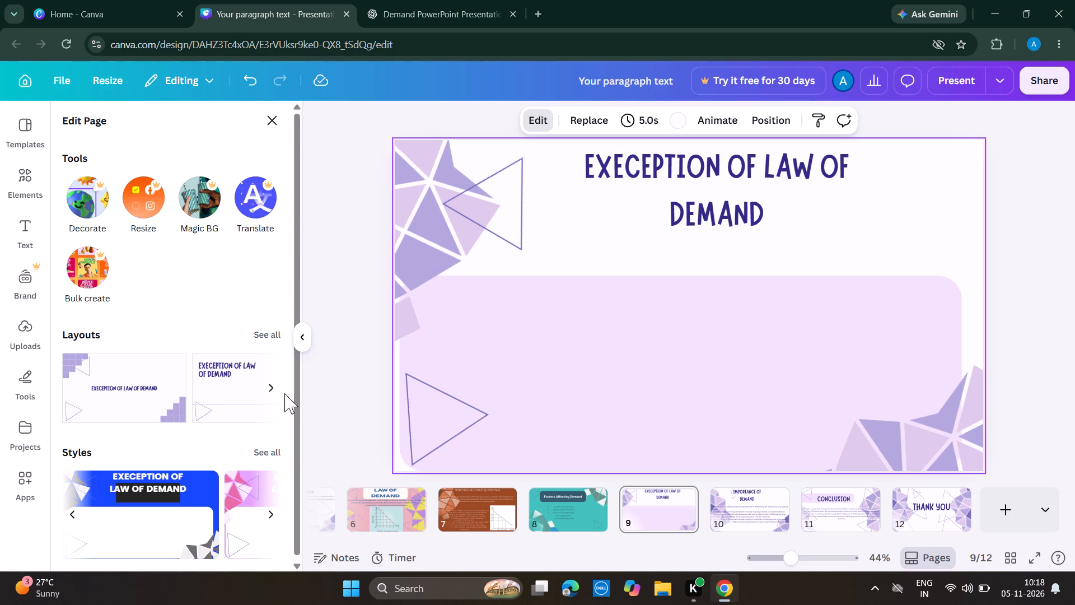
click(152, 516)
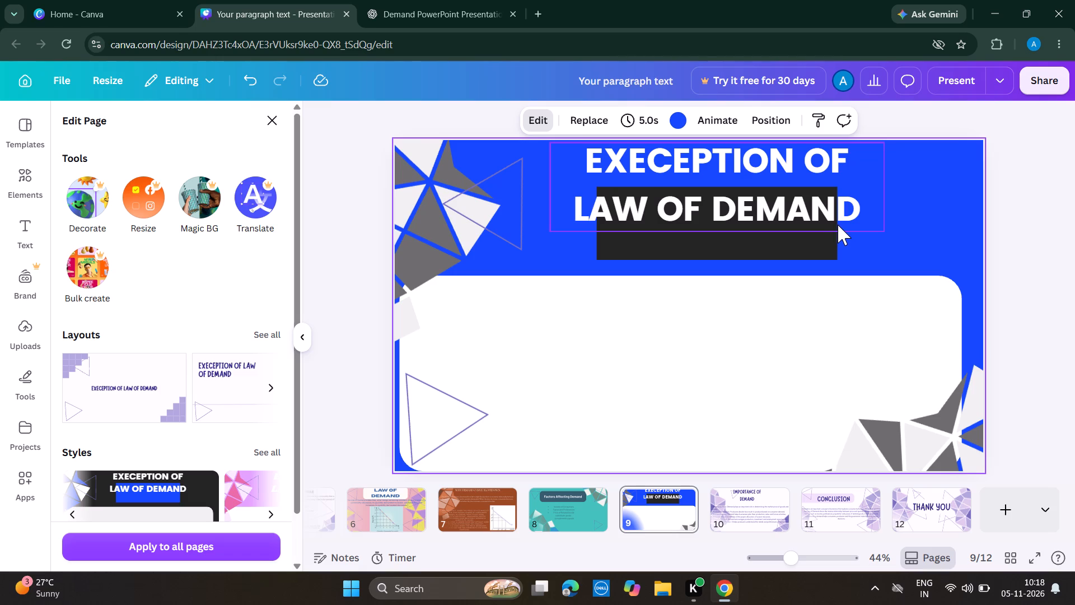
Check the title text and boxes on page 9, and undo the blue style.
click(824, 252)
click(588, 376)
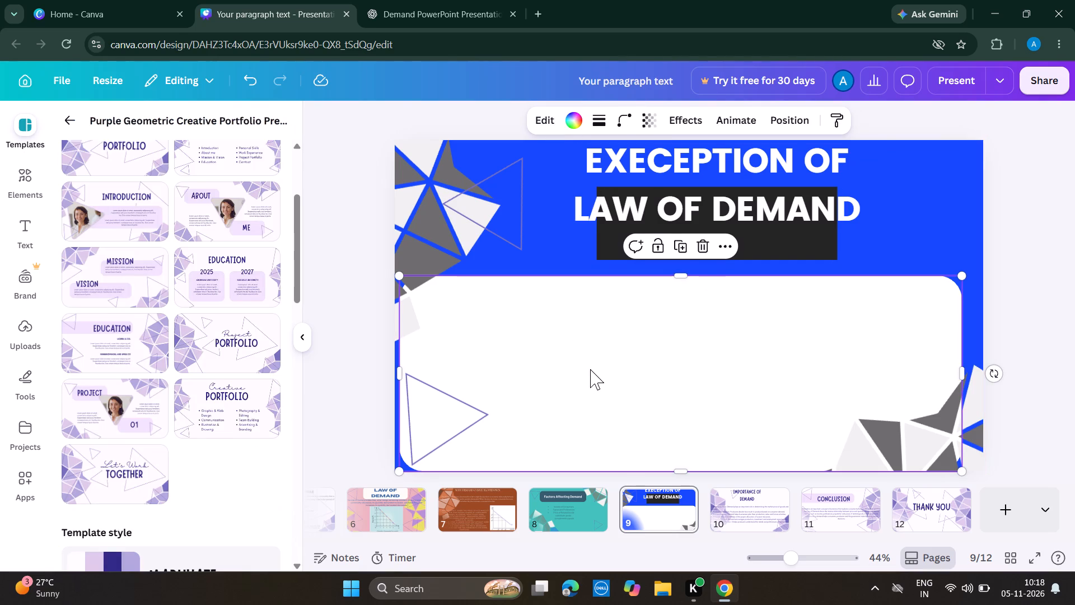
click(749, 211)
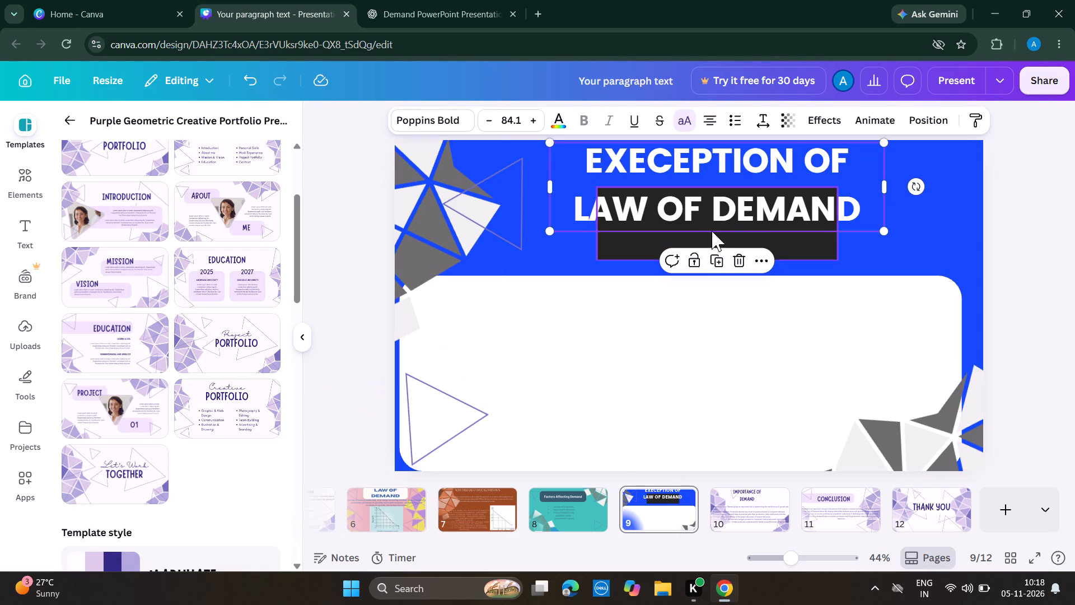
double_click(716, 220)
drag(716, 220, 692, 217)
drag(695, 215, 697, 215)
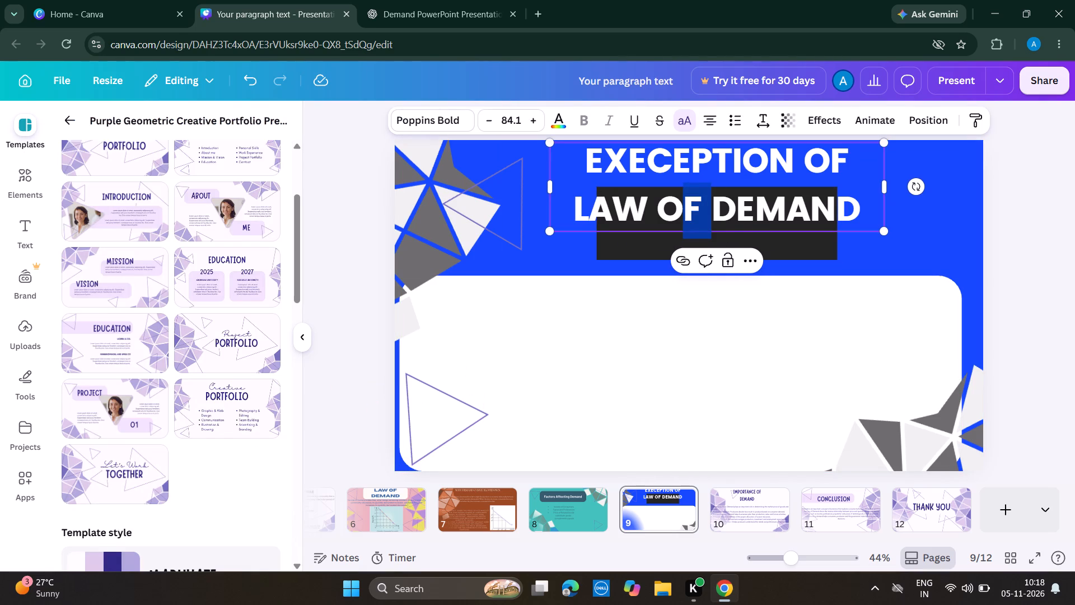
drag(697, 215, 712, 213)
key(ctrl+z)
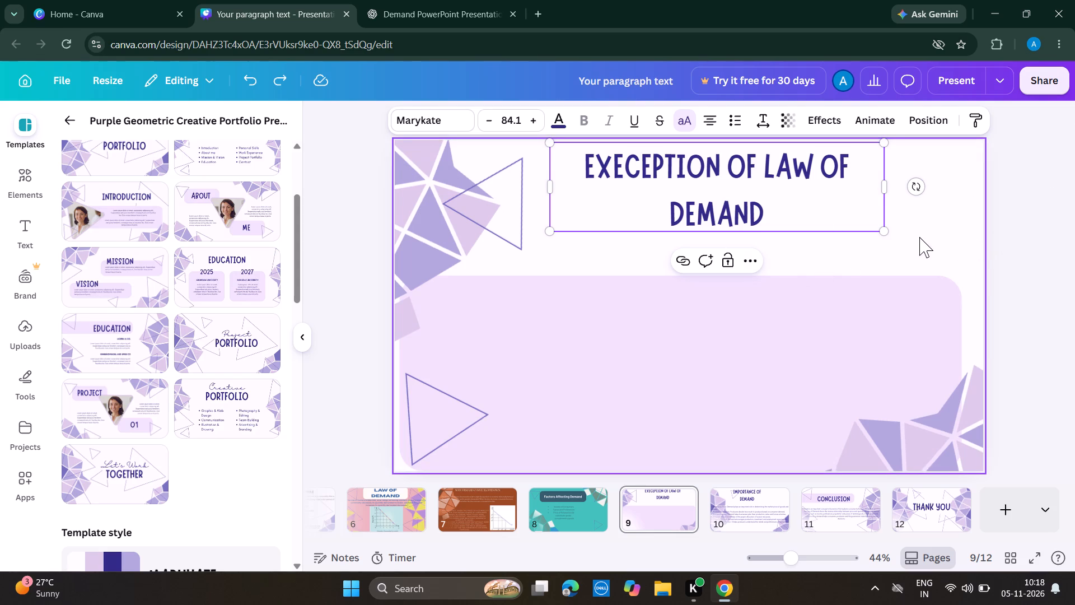
Apply the pale style with red mosaics, black serif title and white boxes to the Exeception of Law of Demand page, page 9.
click(919, 237)
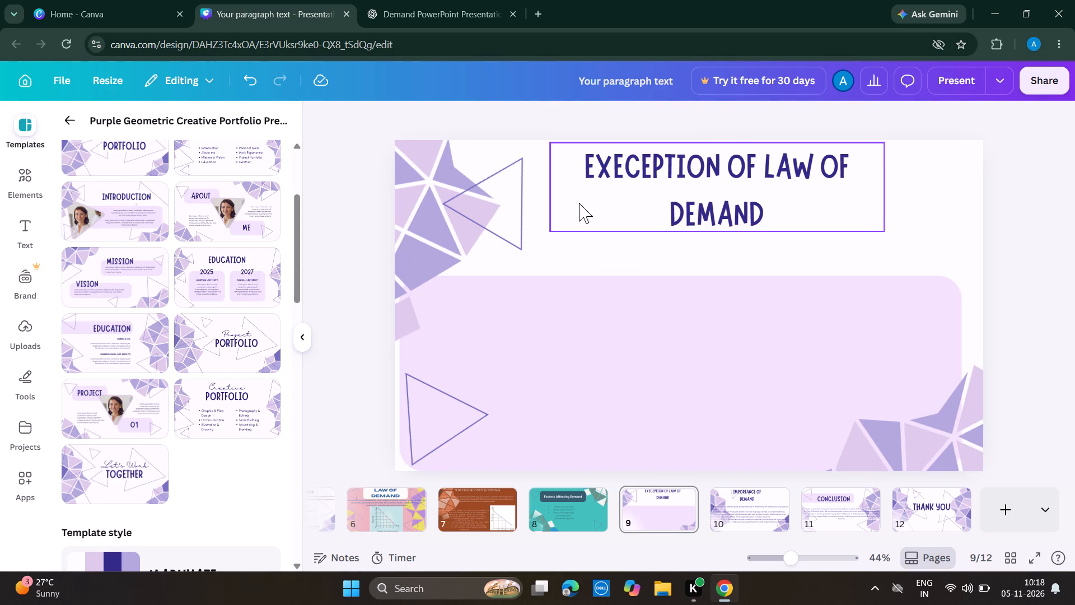
click(918, 257)
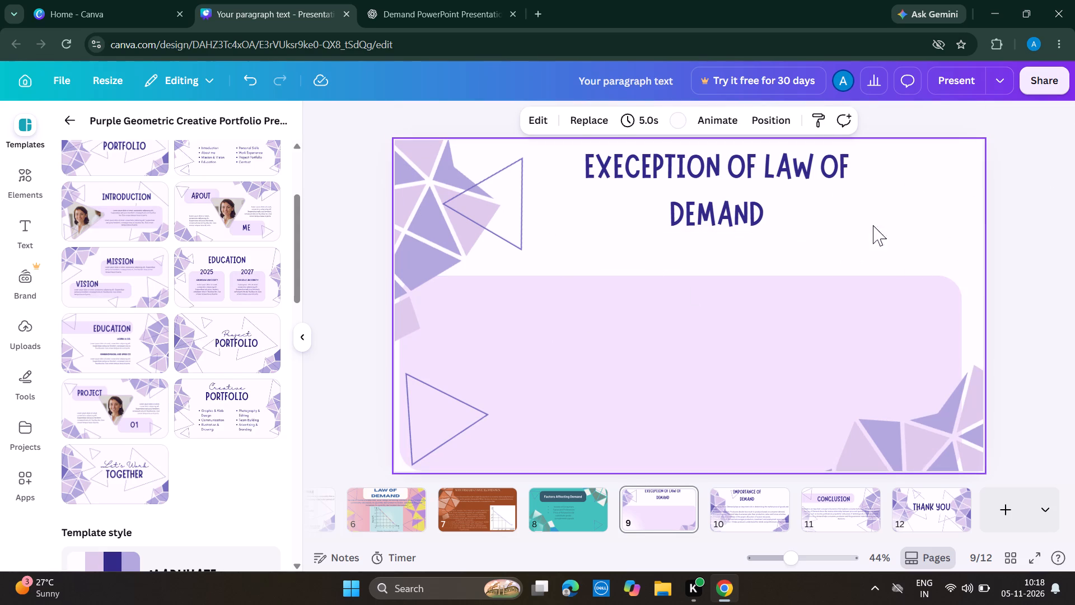
click(547, 121)
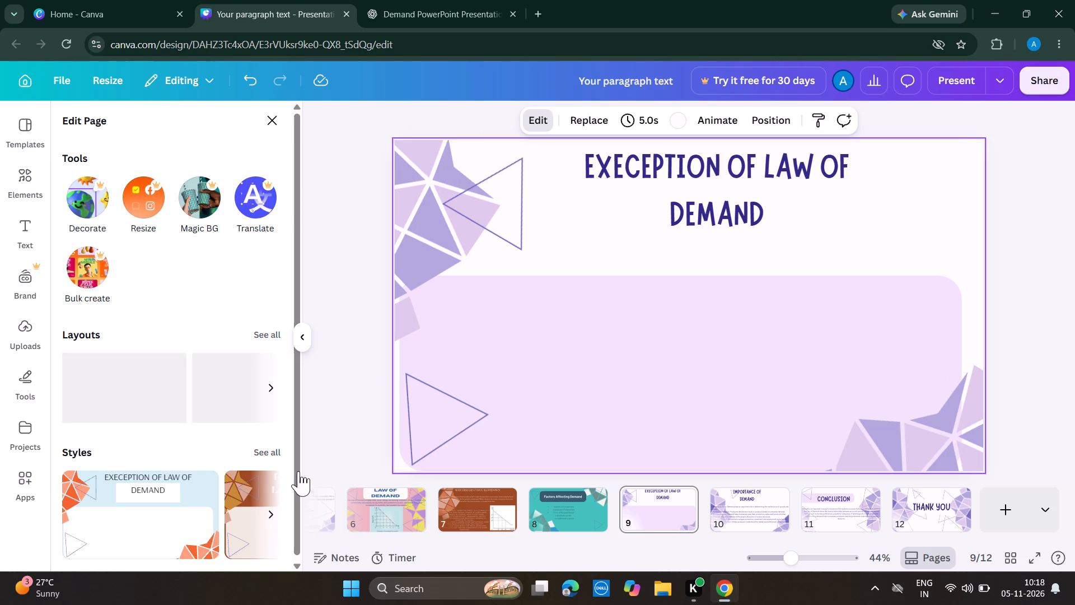
drag(298, 471, 287, 530)
click(273, 507)
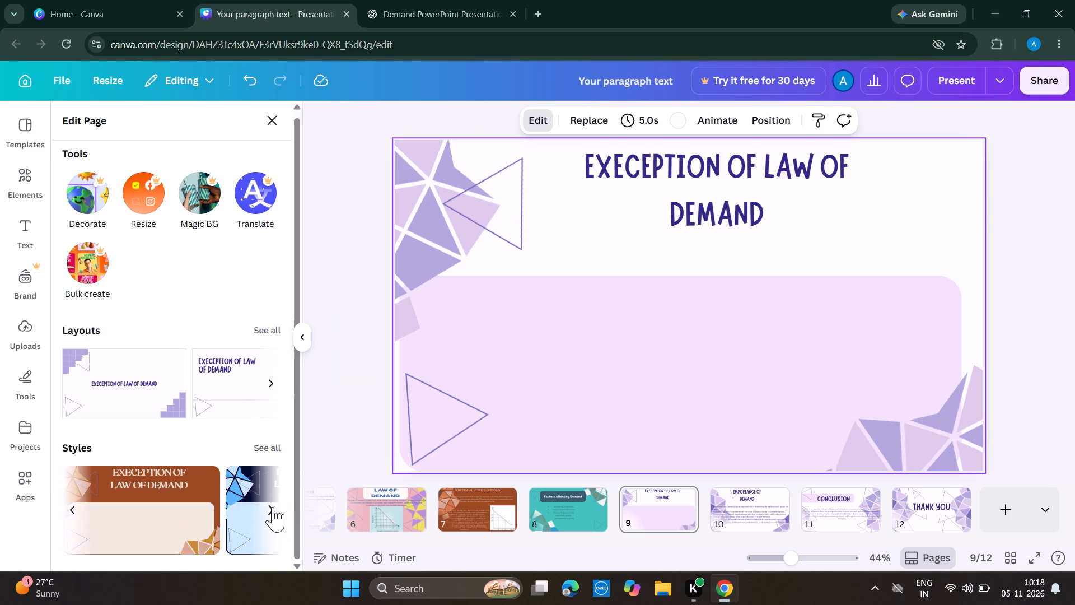
click(273, 507)
click(274, 504)
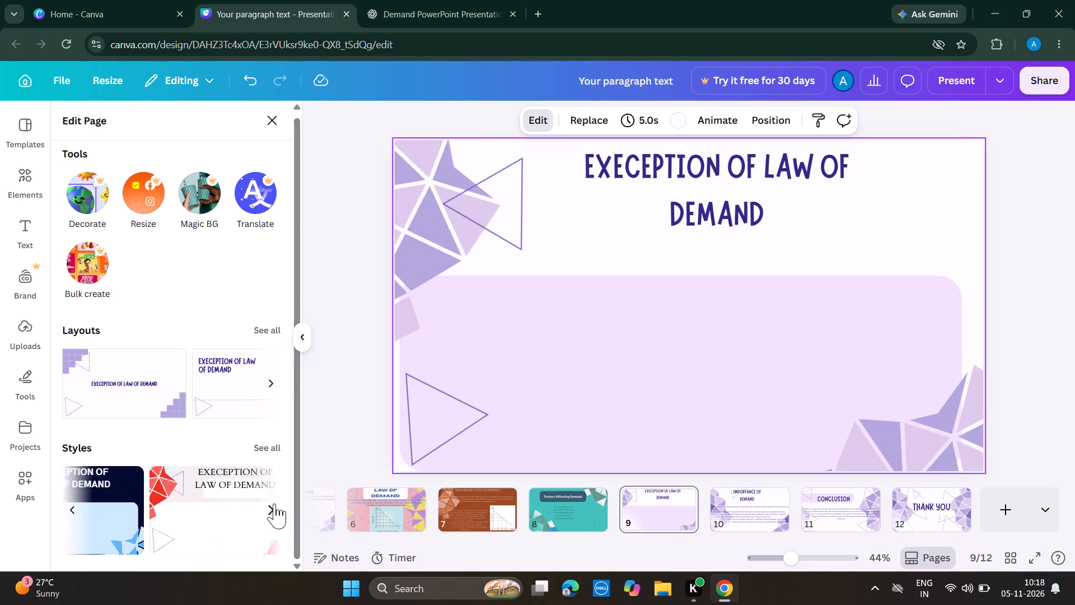
click(180, 489)
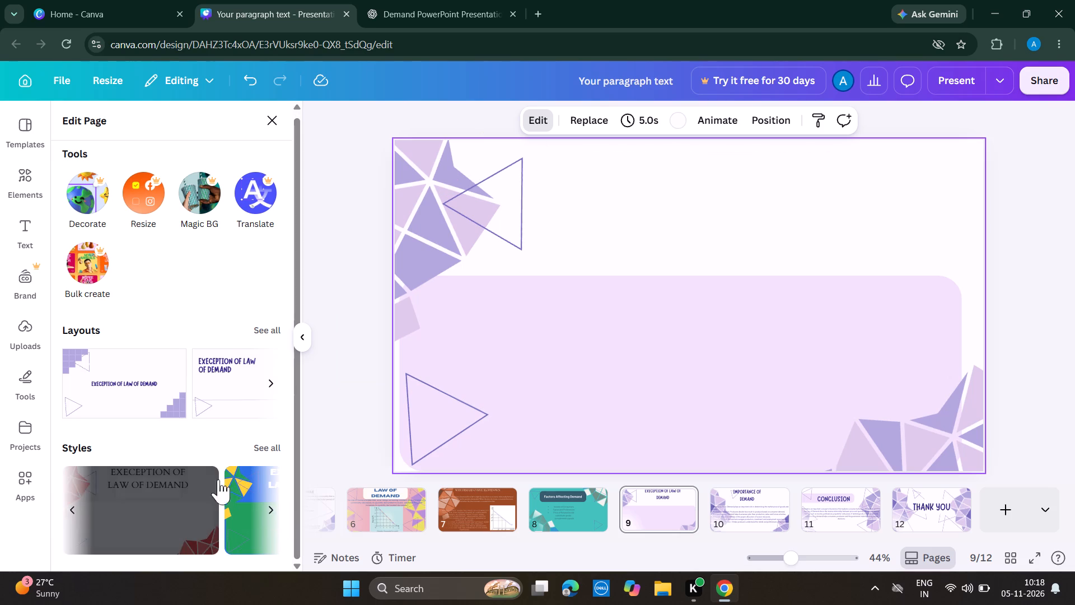
Move the red mosaic in page 9's lower-right corner up and slightly left.
drag(929, 429, 920, 402)
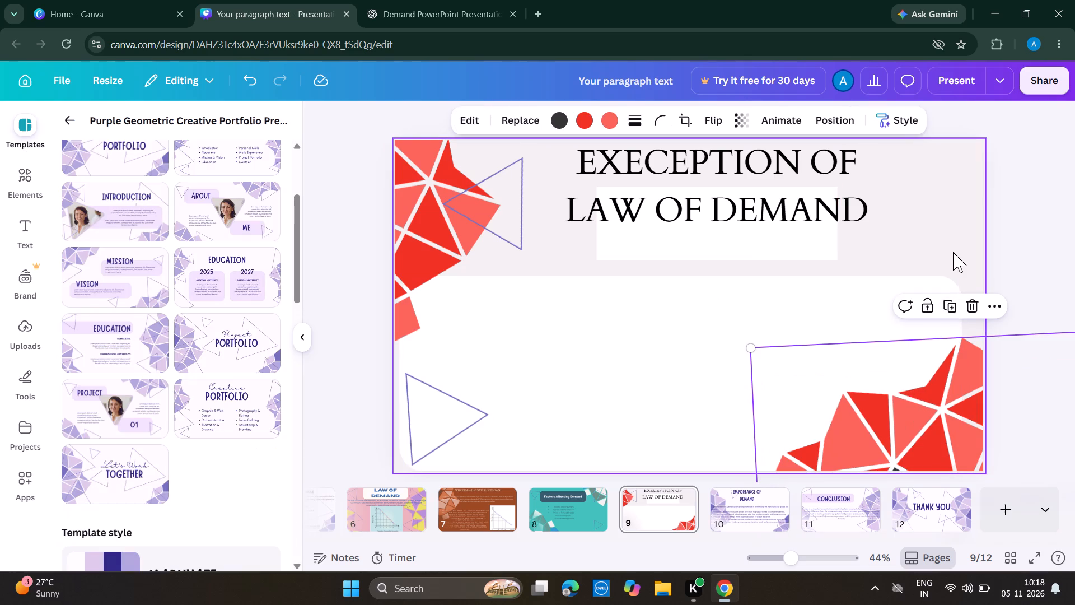
click(951, 232)
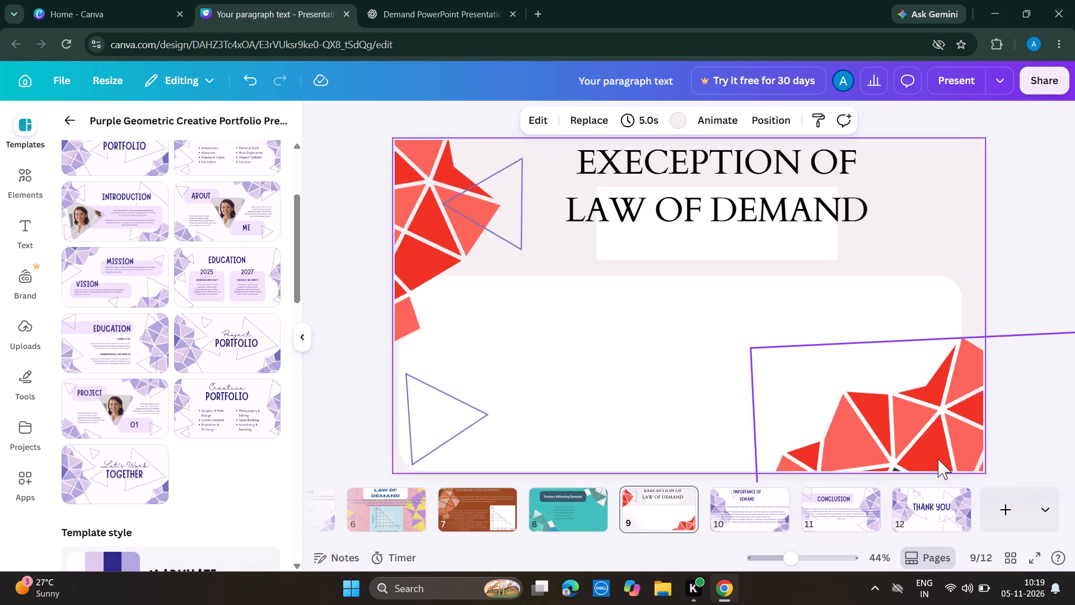
Apply the light blue style with orange mosaics and dark title text to the Importance of Demand page, page 10.
click(778, 510)
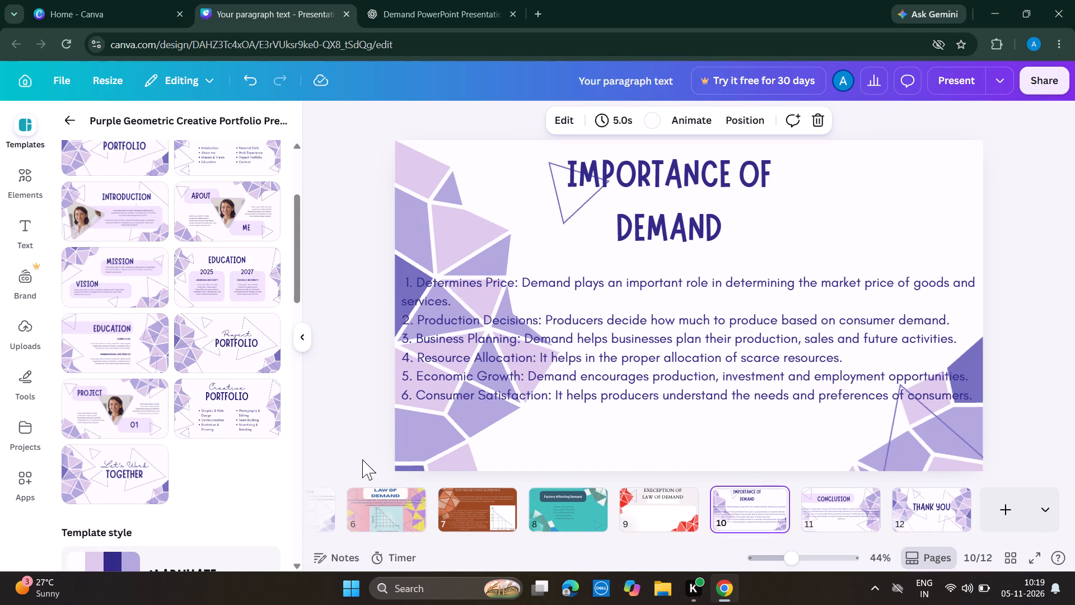
click(835, 182)
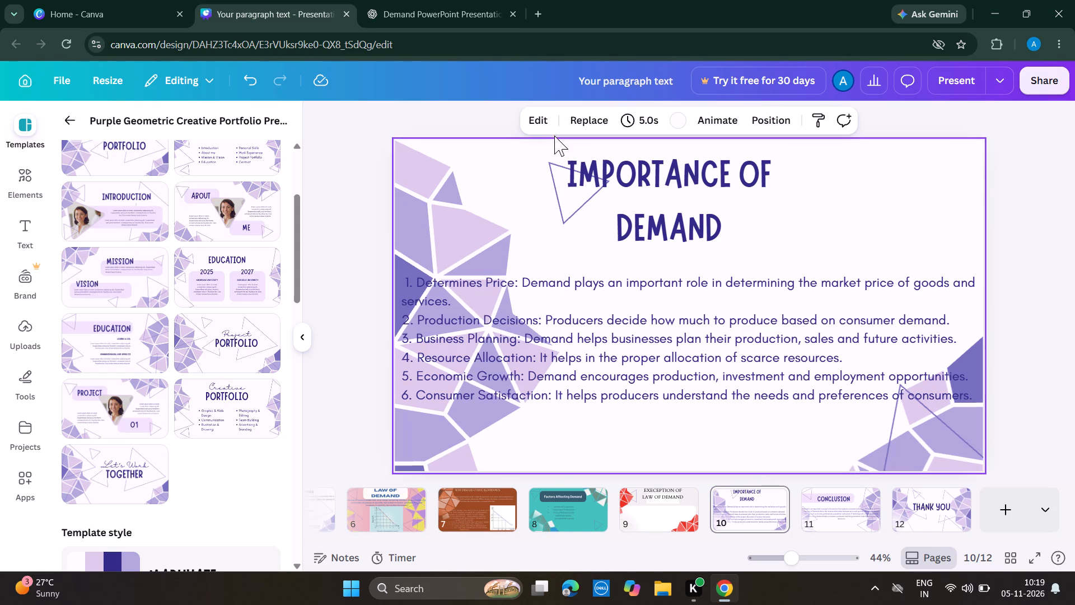
click(531, 120)
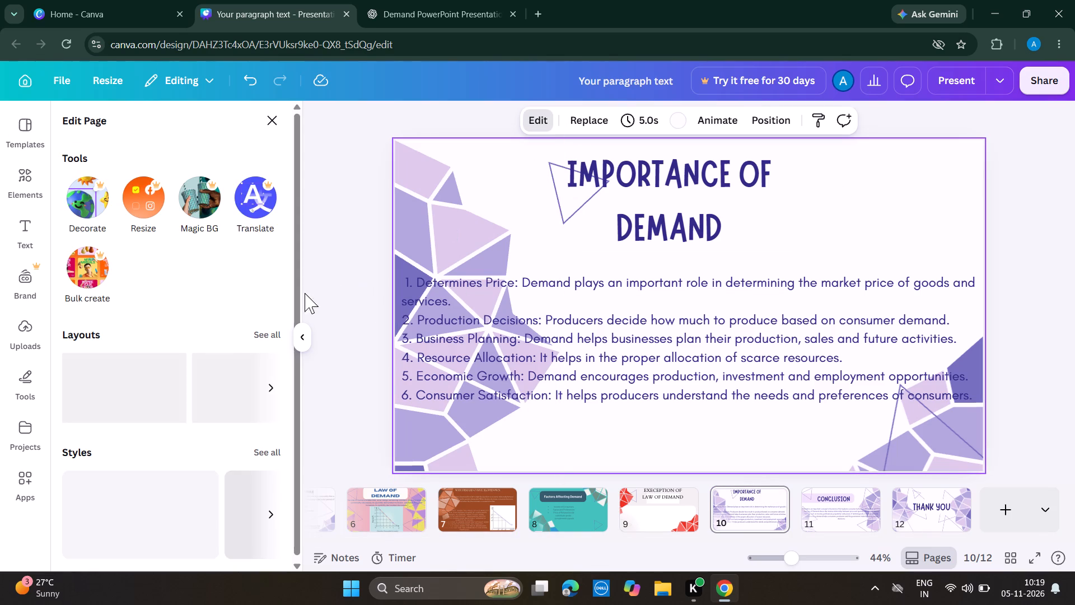
drag(296, 375, 299, 388)
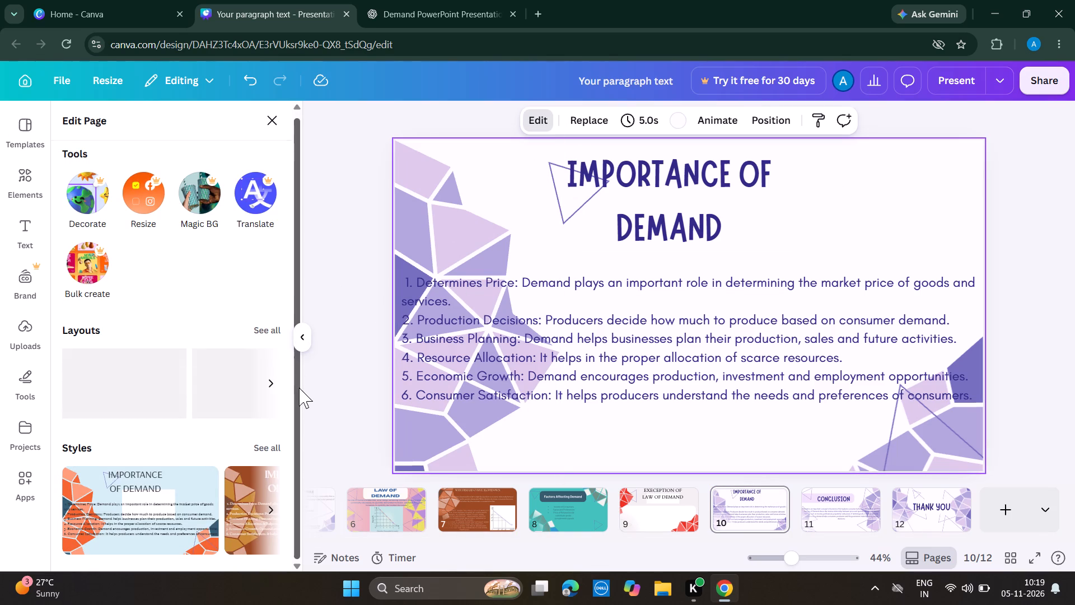
drag(299, 388, 288, 471)
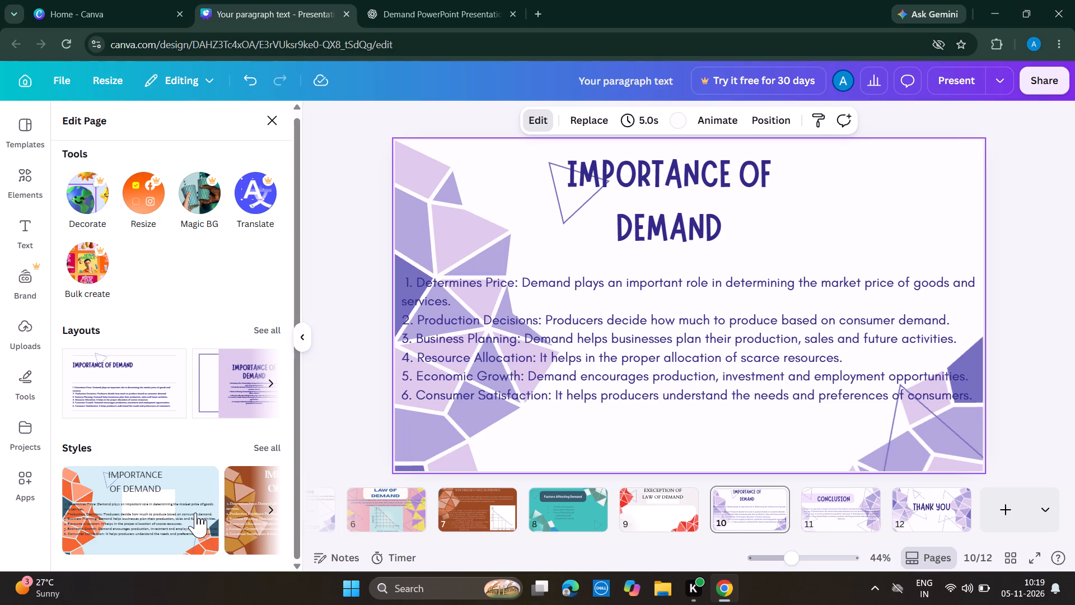
click(190, 490)
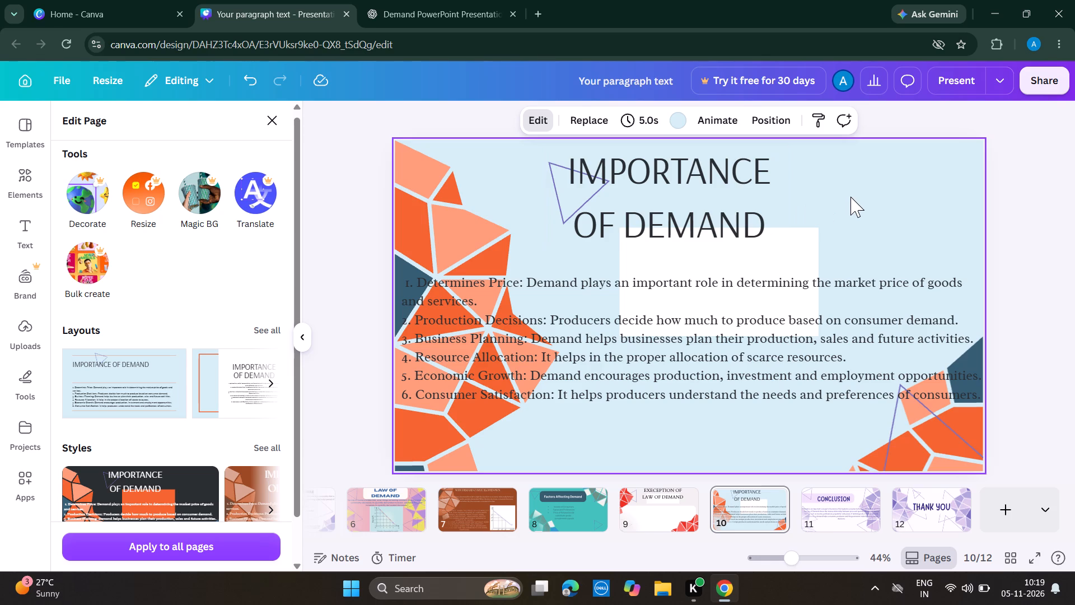
click(921, 461)
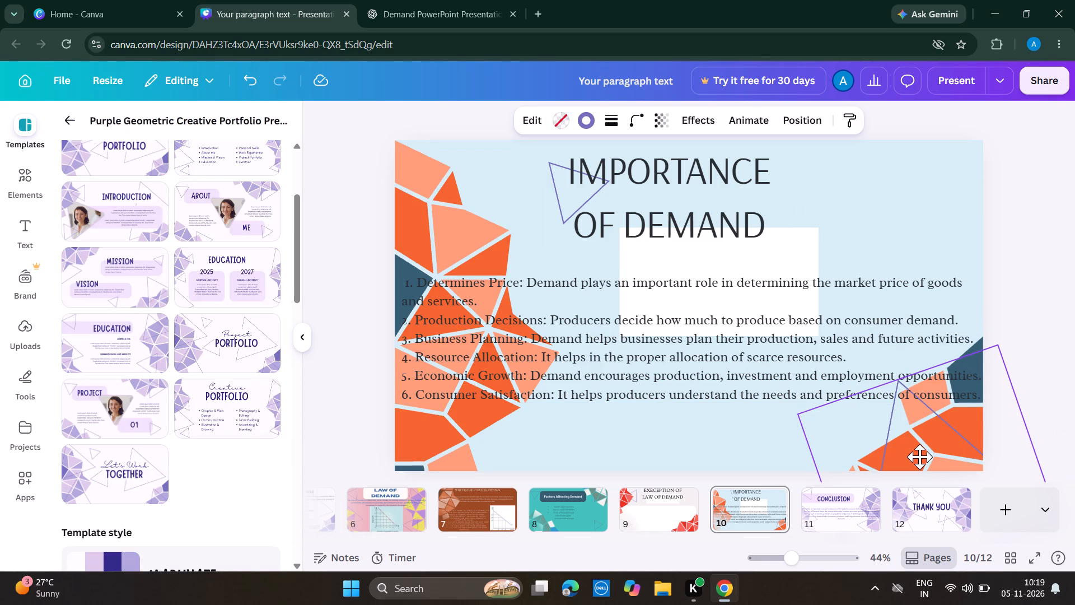
click(910, 210)
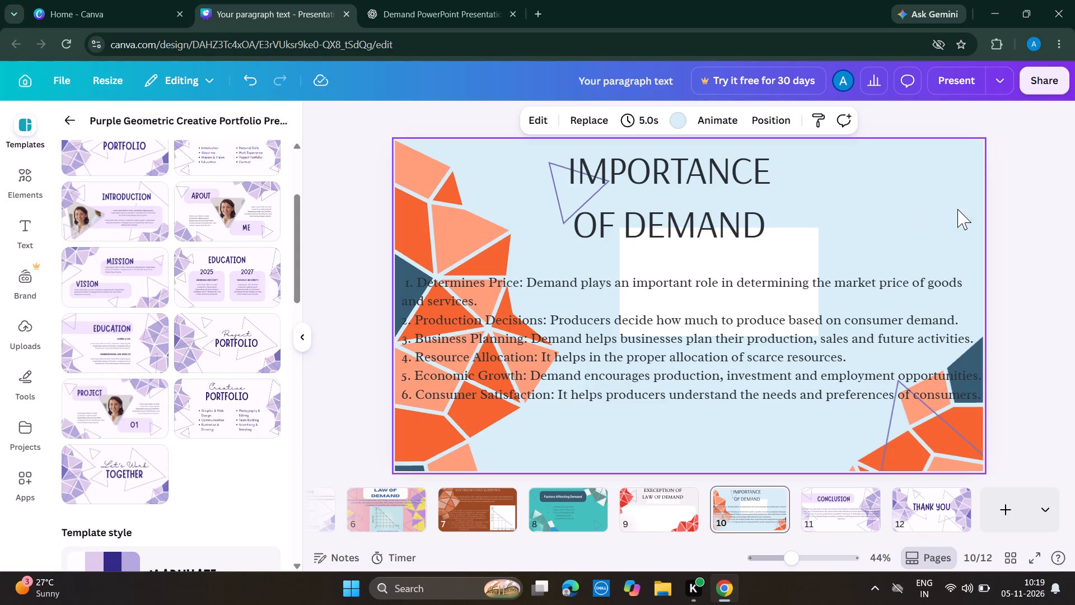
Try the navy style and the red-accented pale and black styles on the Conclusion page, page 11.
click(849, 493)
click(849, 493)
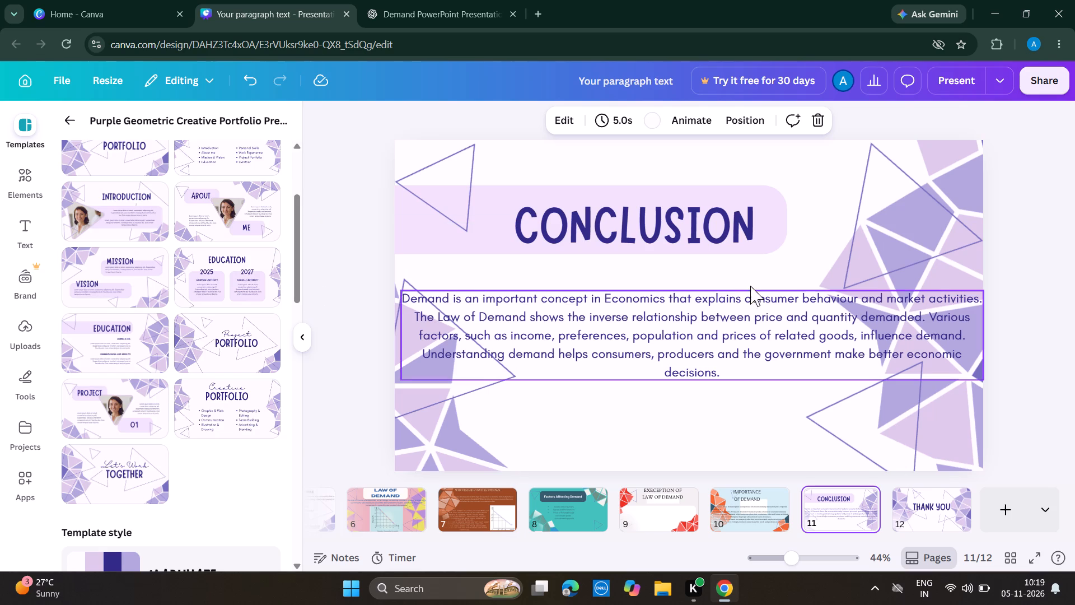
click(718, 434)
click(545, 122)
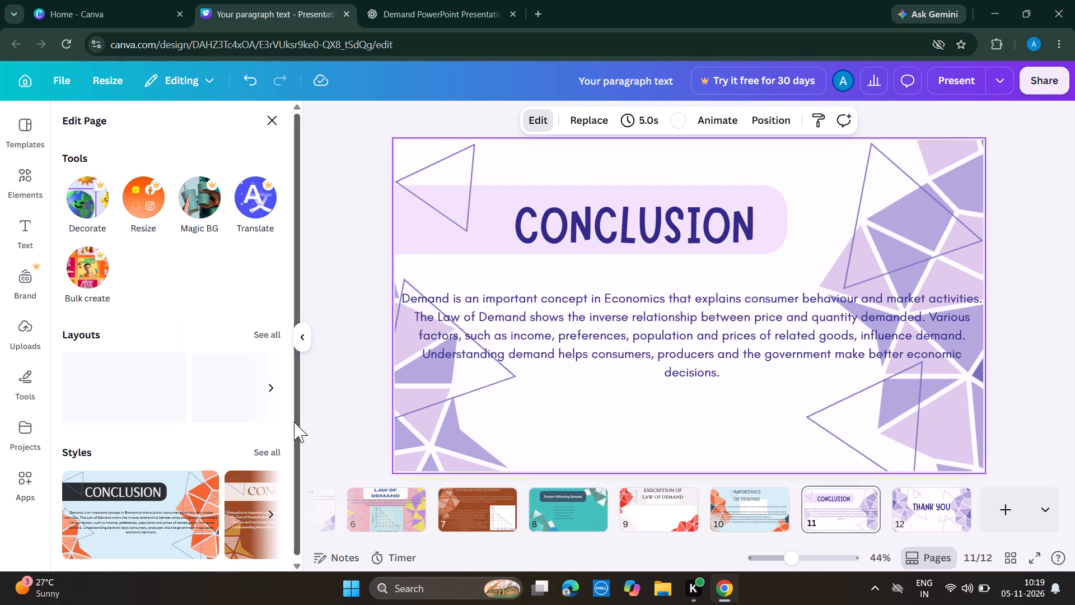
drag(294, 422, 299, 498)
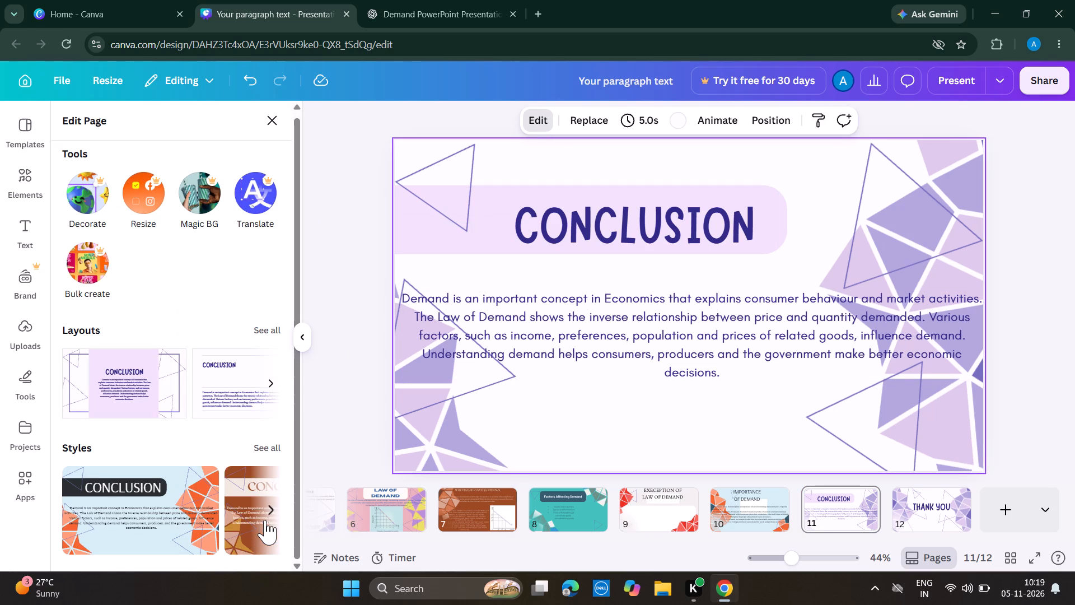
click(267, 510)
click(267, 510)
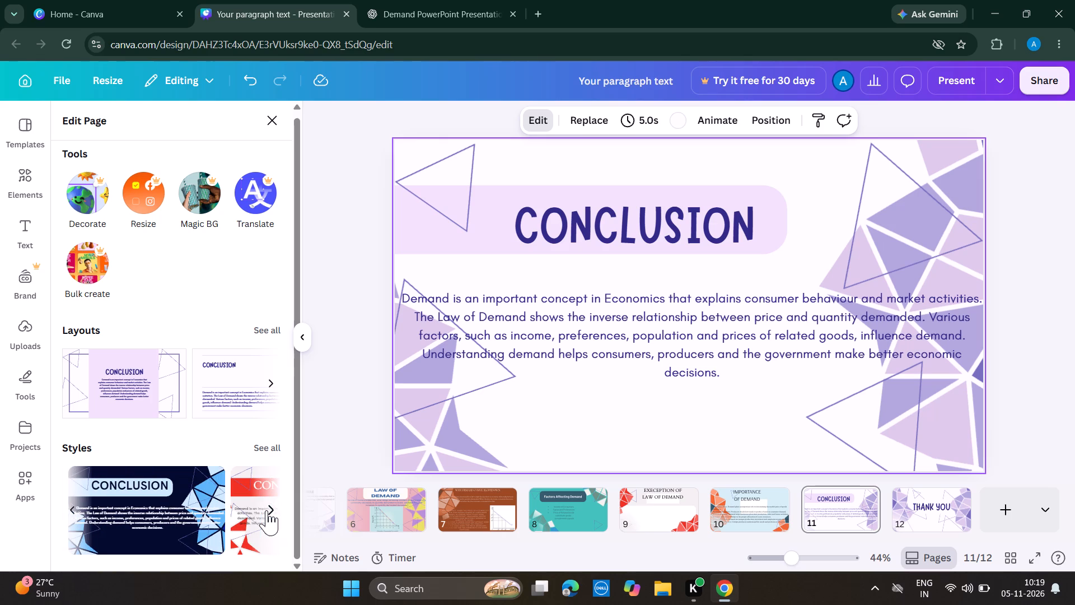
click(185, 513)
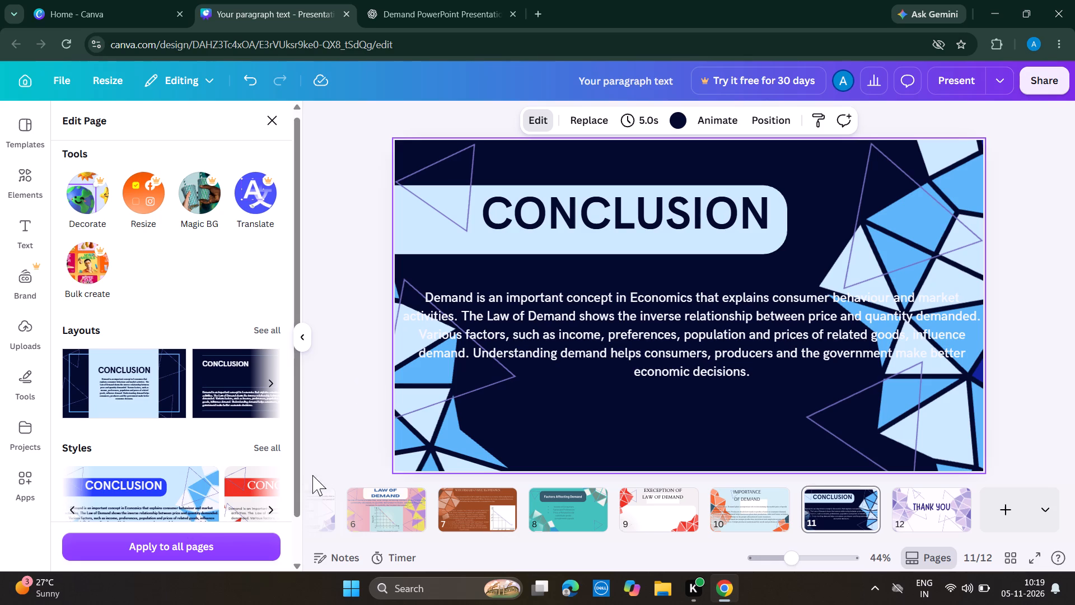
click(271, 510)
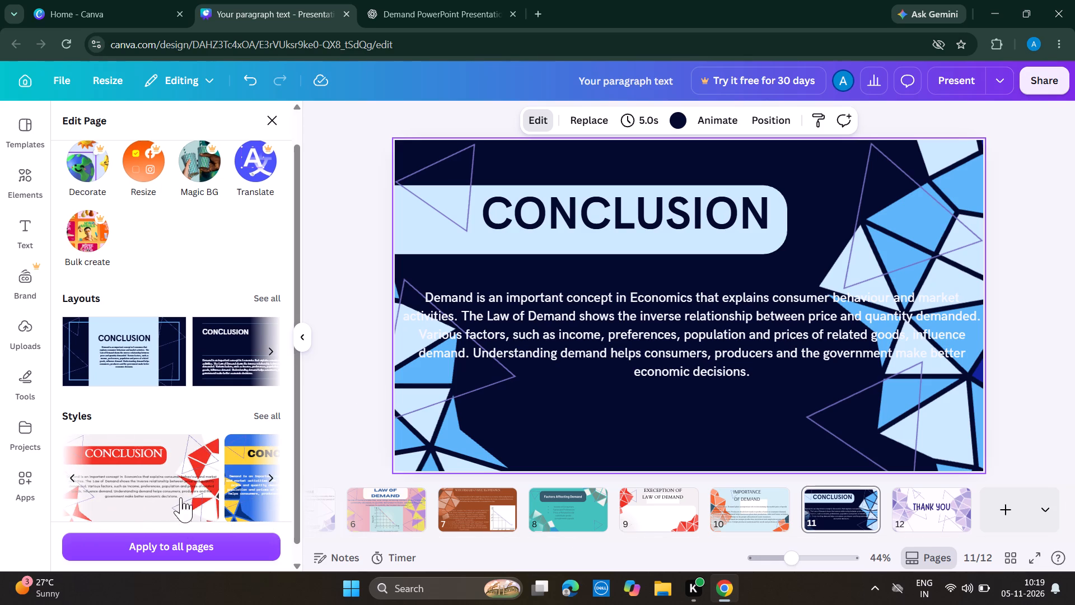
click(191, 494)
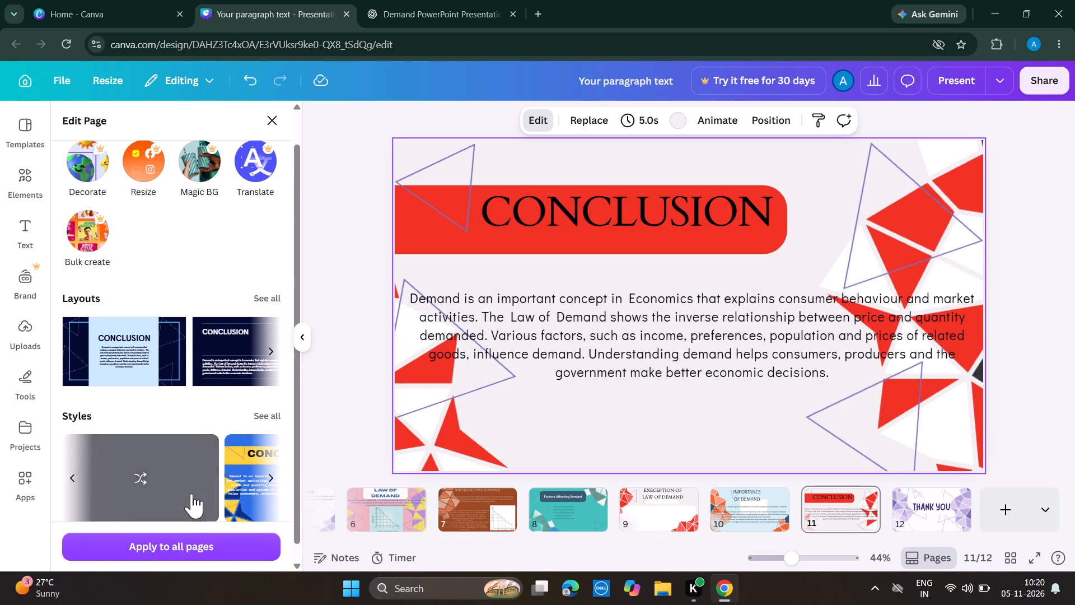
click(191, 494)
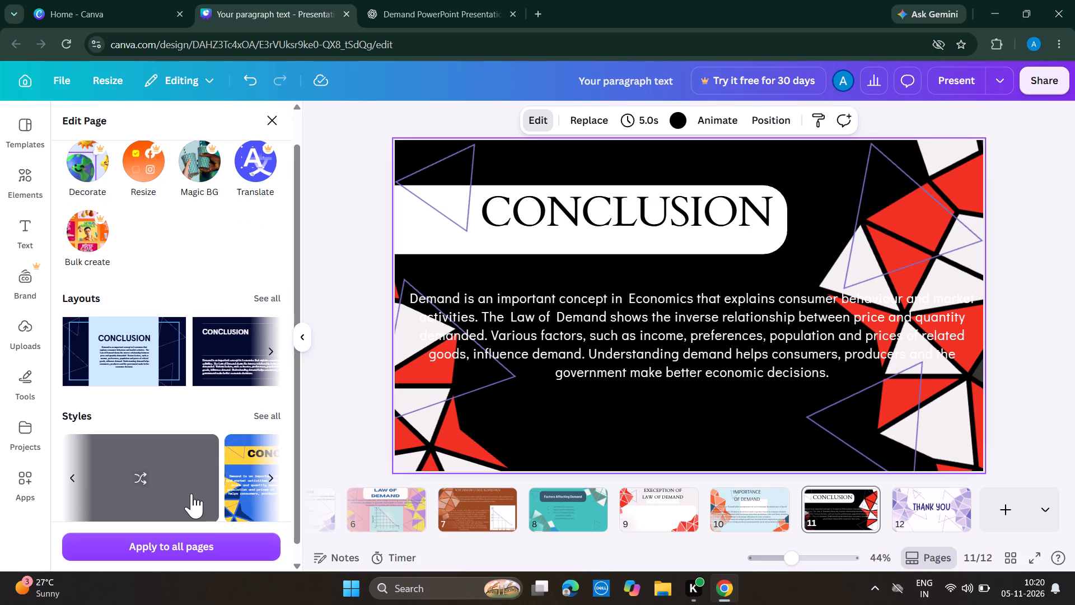
Apply the solid red style with white and light red mosaics and a white title box to the Conclusion page.
click(73, 476)
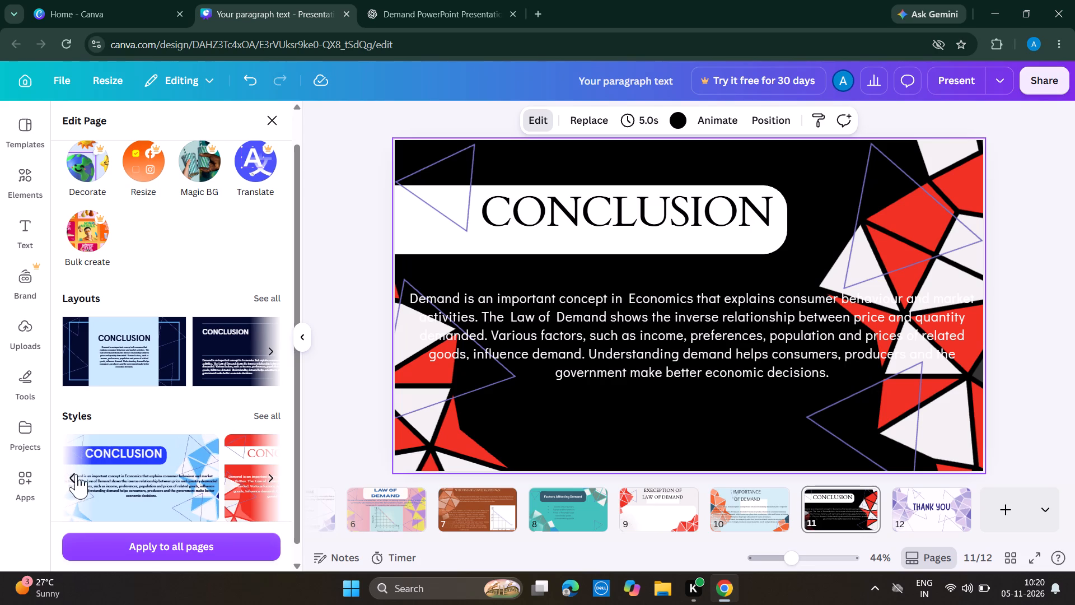
click(251, 483)
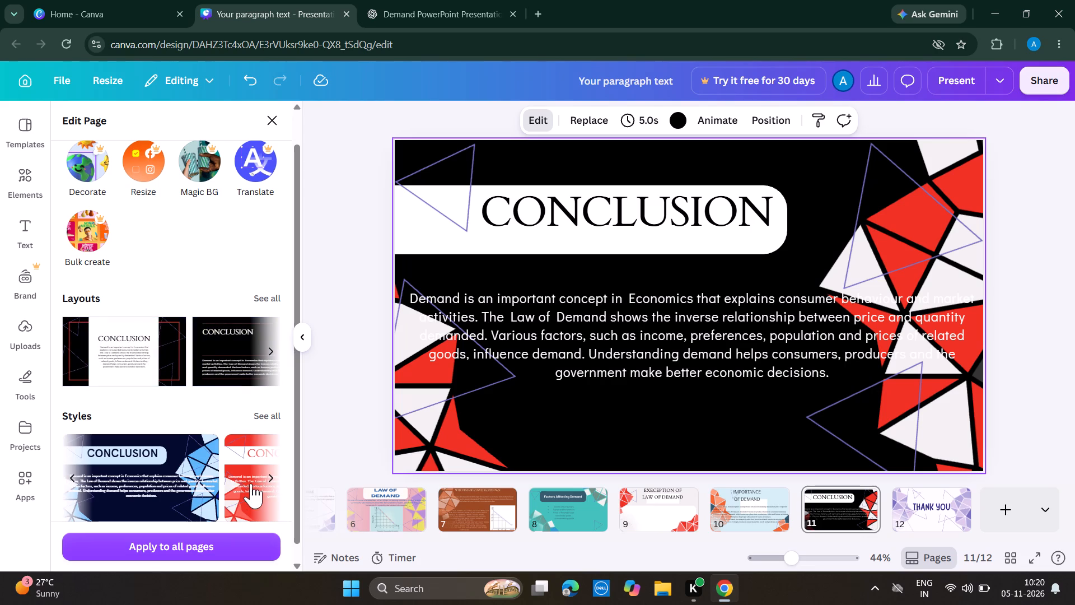
click(169, 481)
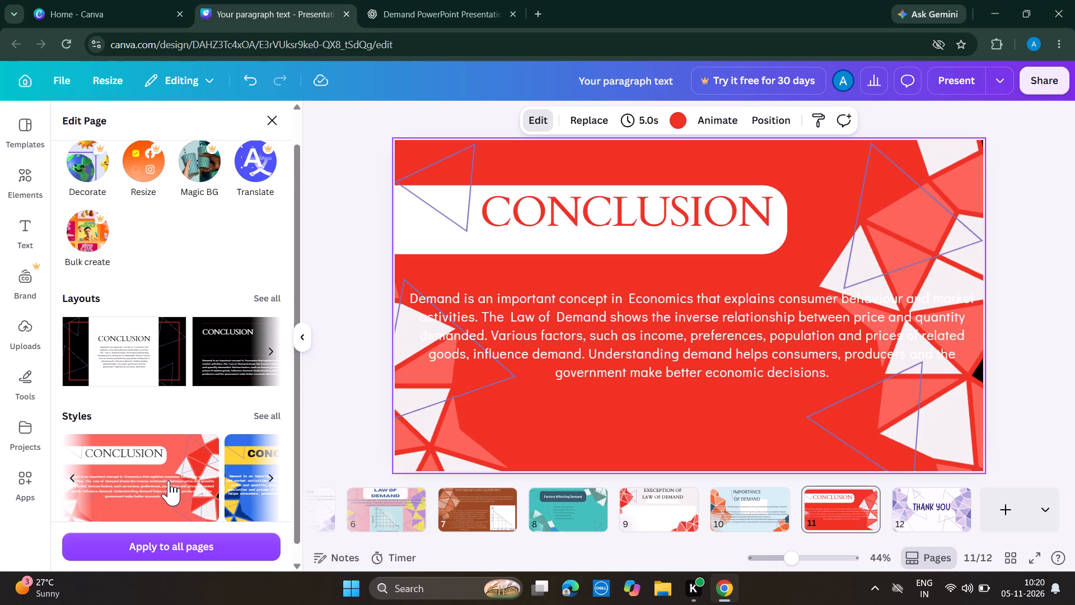
Move the triangle outline at the lower left of the Conclusion page slightly down and left.
drag(402, 389, 402, 408)
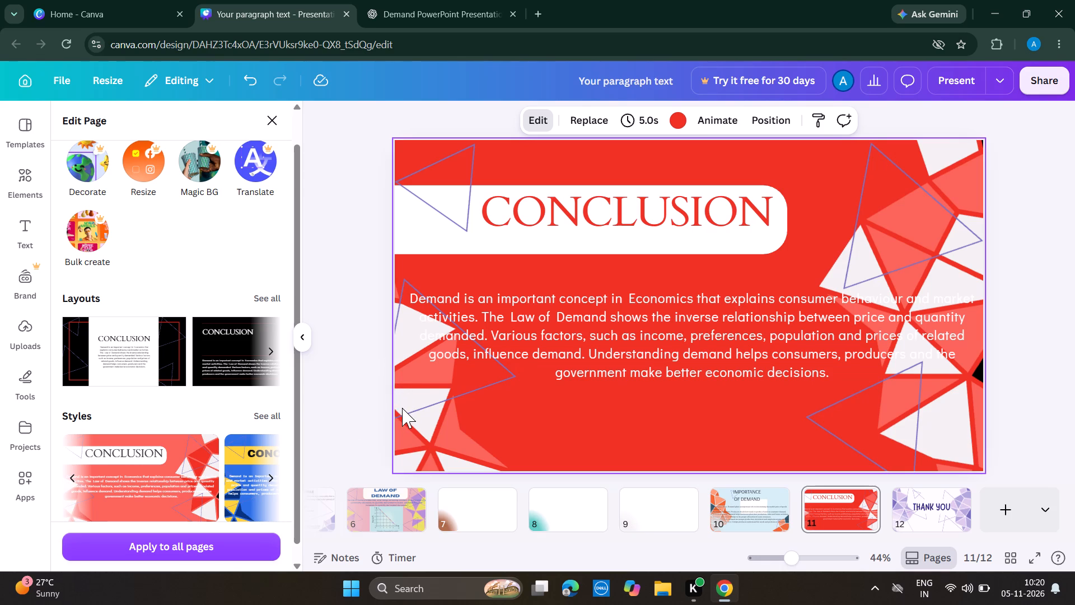
drag(402, 408, 404, 407)
drag(425, 396, 418, 395)
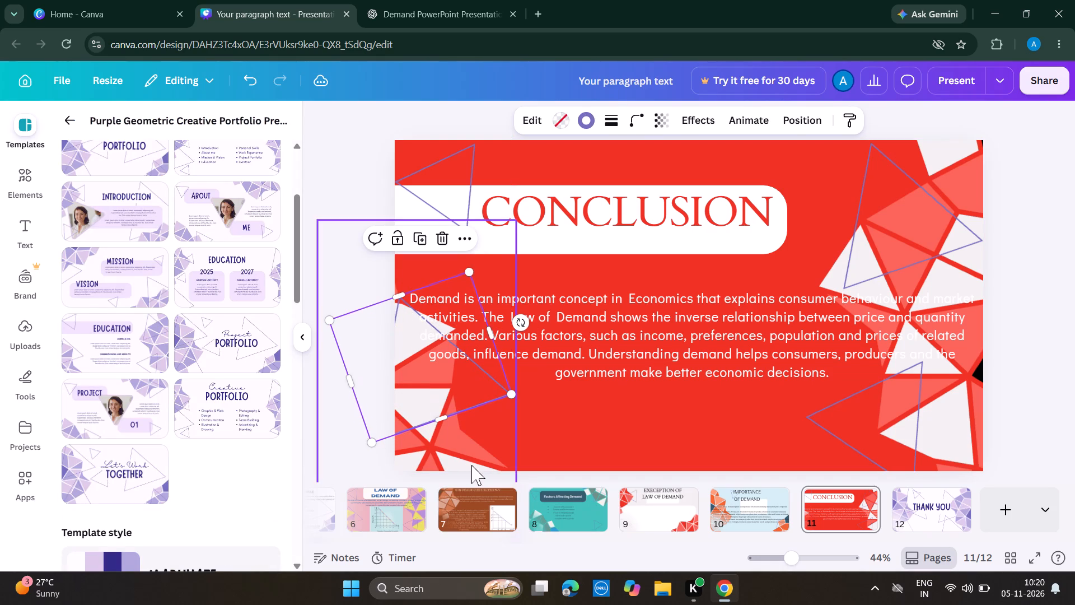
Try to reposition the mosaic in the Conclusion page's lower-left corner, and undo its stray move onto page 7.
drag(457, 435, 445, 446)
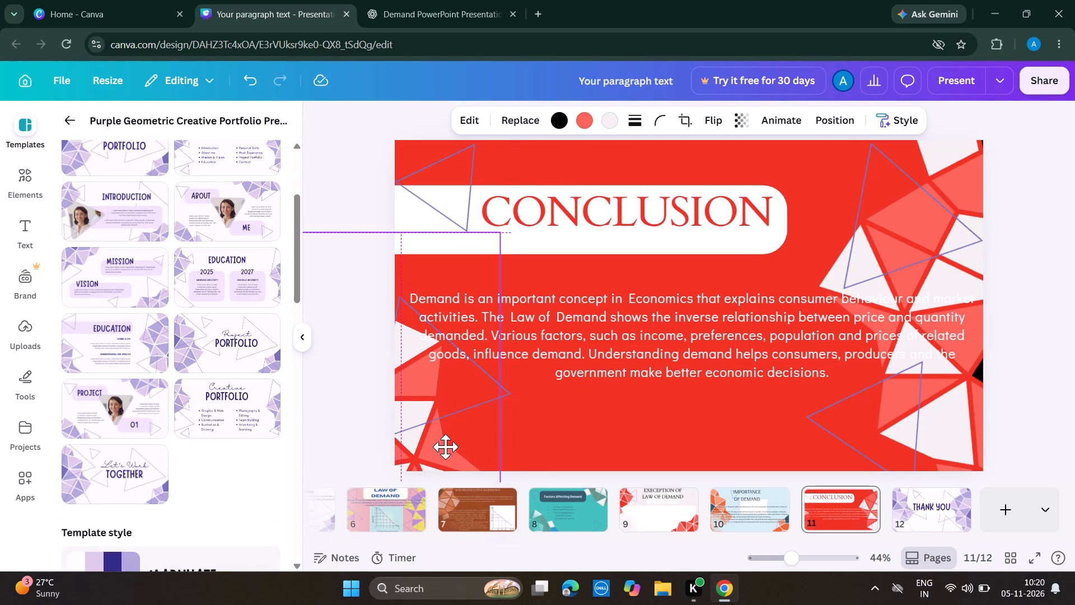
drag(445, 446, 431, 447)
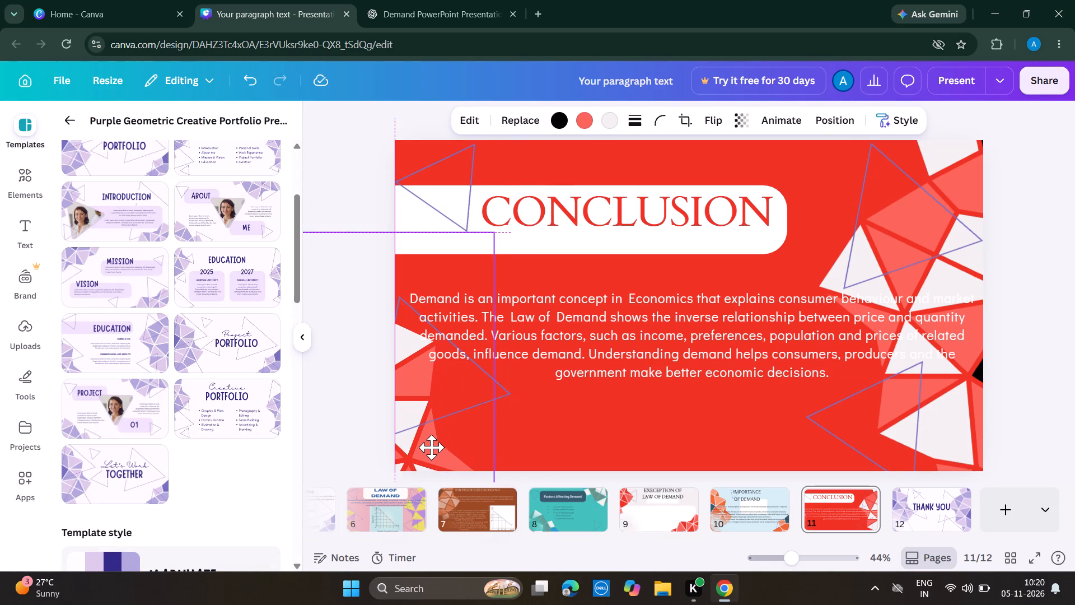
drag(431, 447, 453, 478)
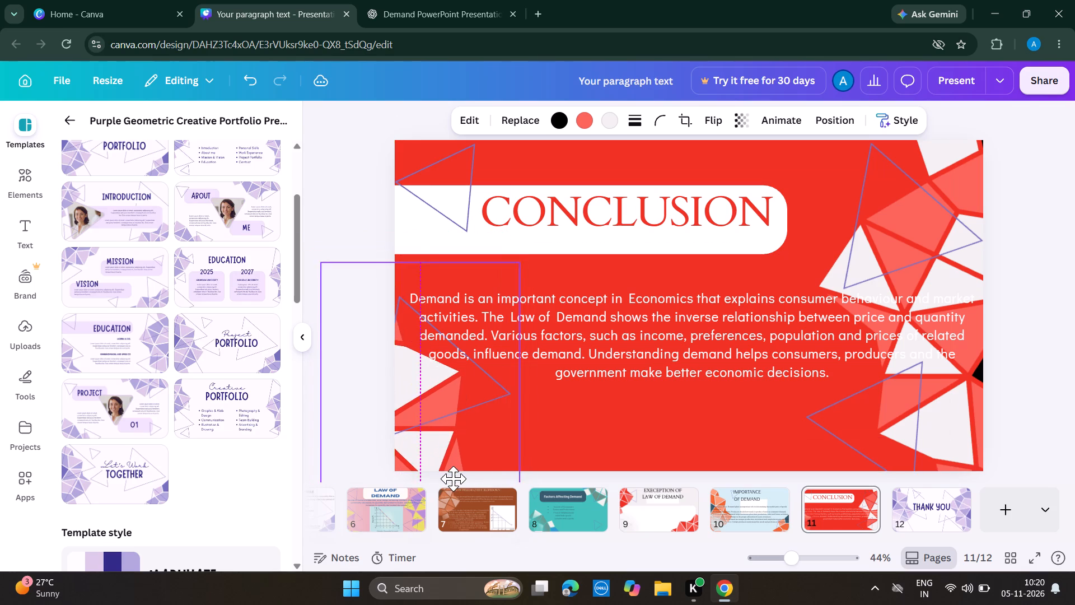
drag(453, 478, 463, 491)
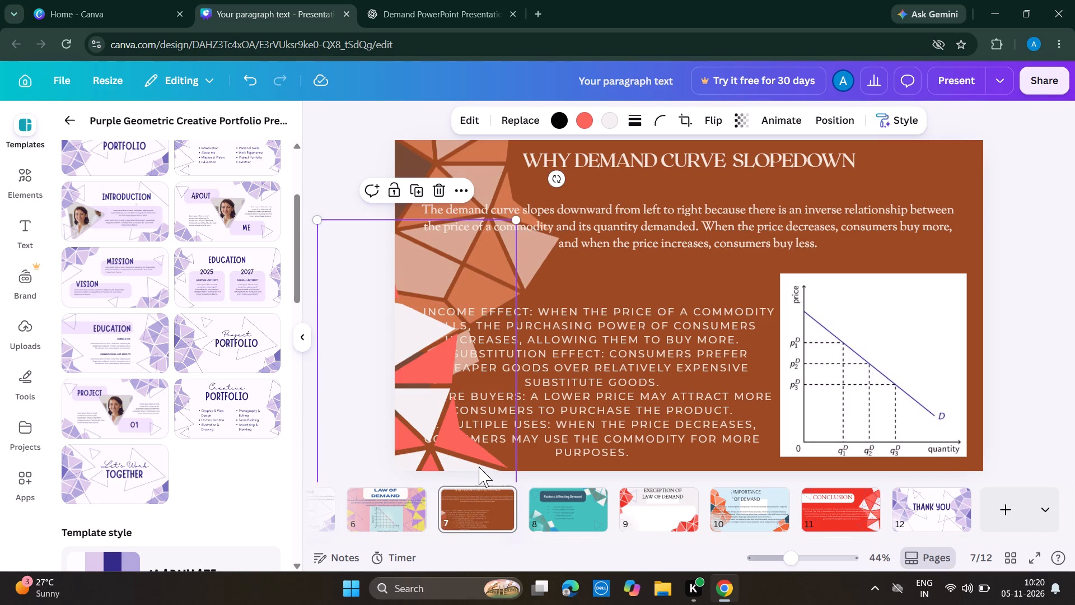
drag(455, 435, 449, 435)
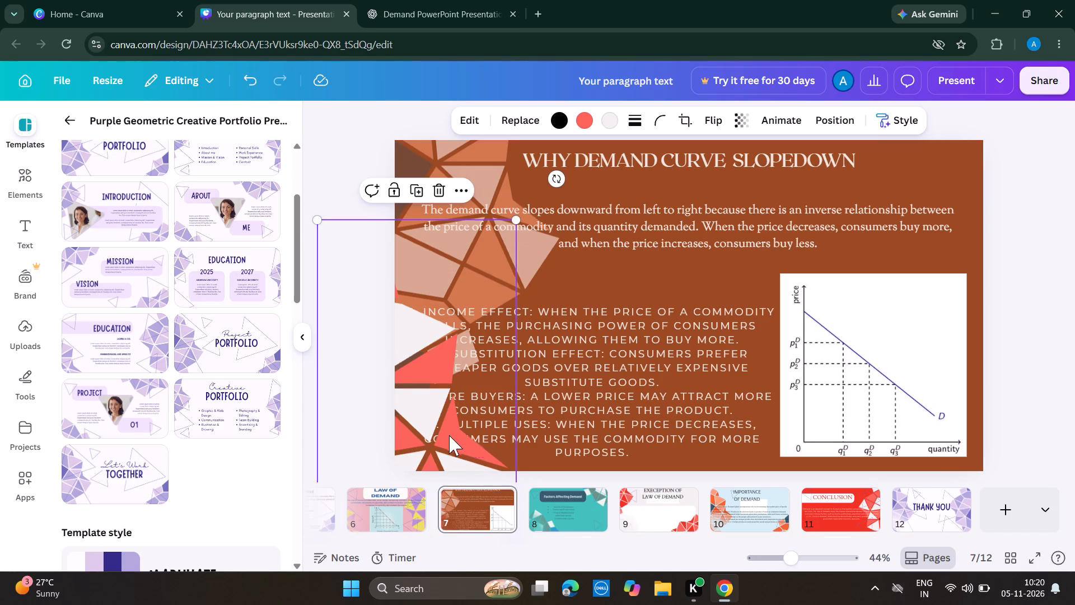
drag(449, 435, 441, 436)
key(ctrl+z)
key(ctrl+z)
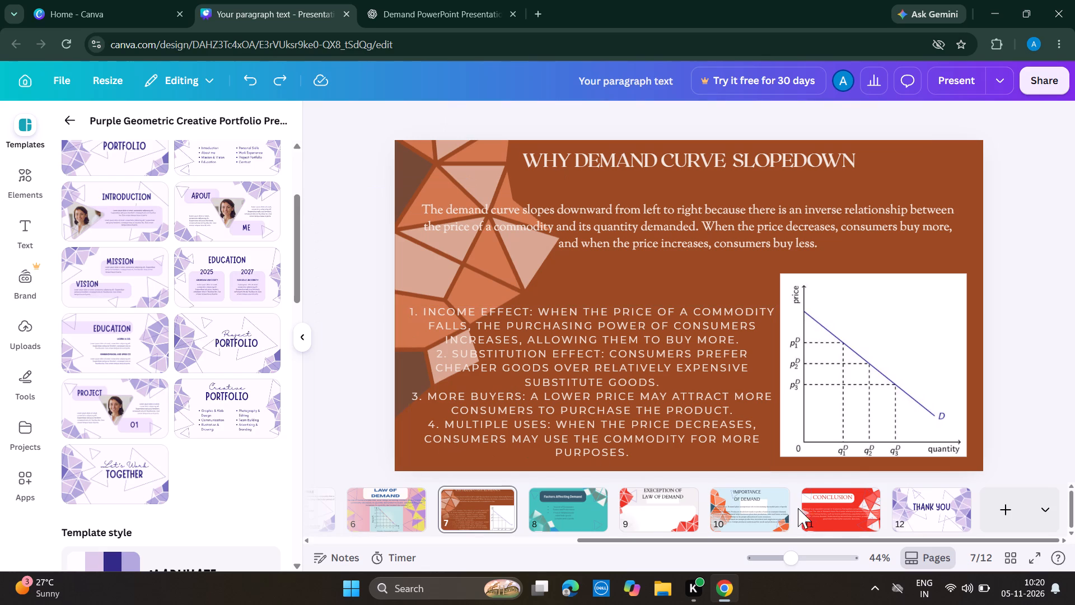
Move the Conclusion page's body paragraph up and slightly right, closer to the title box.
click(825, 504)
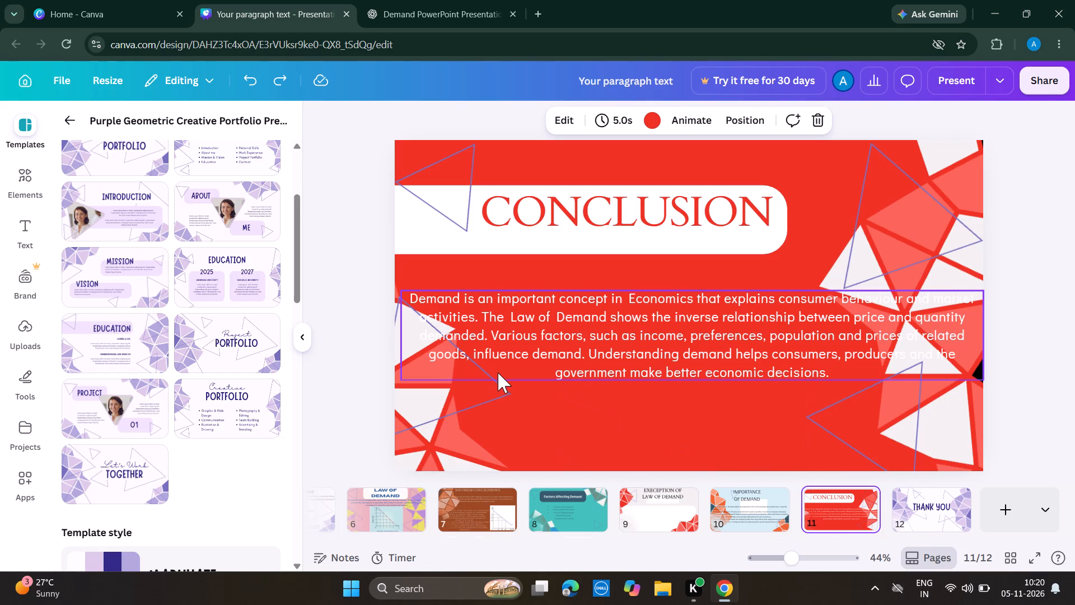
drag(553, 343, 554, 342)
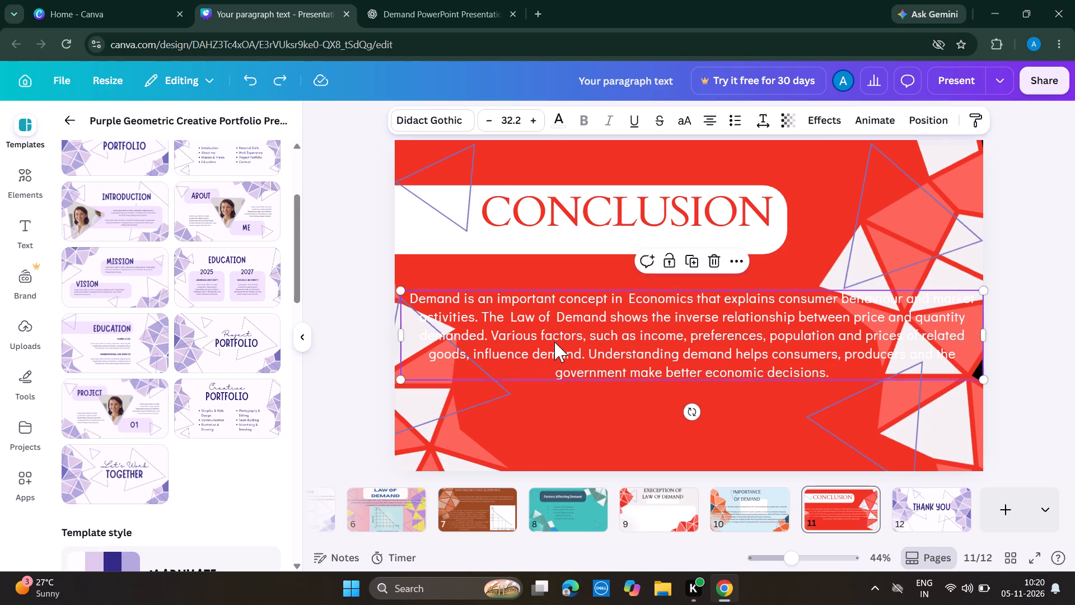
drag(554, 342, 560, 320)
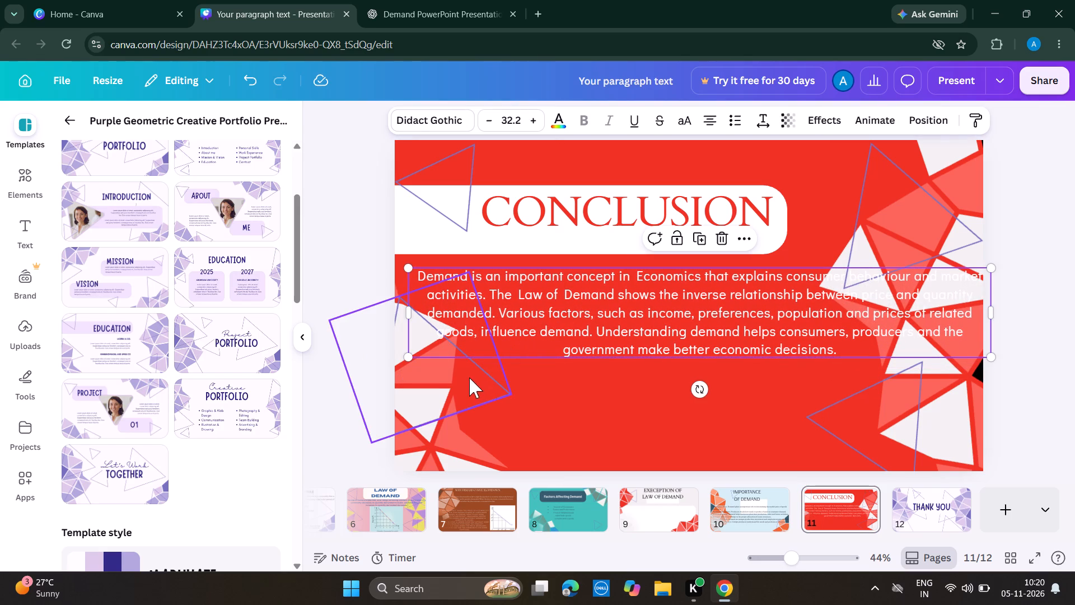
click(630, 412)
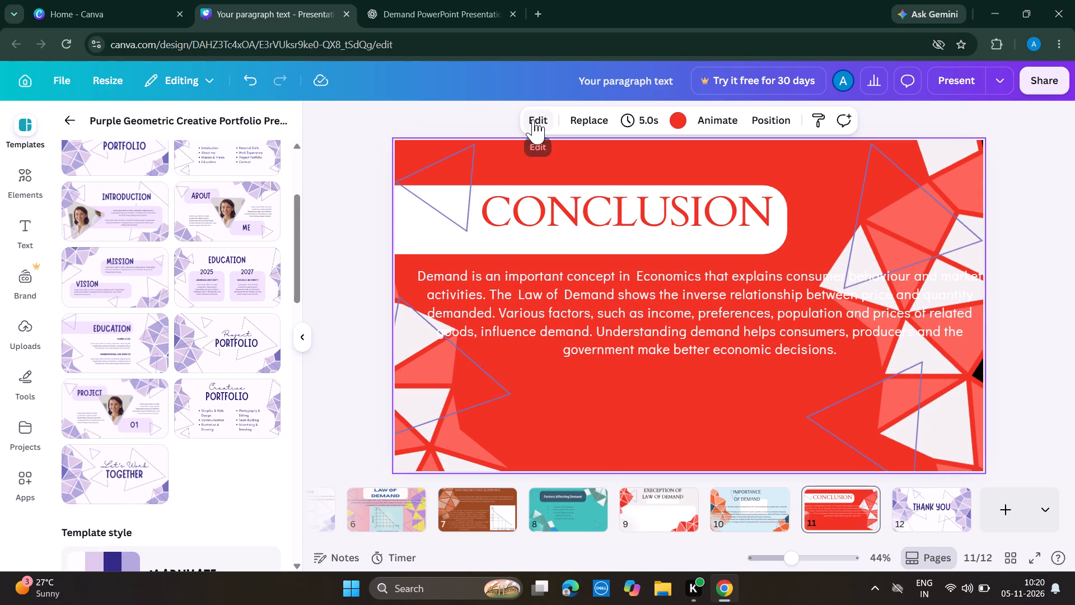
Apply the pink page style with an orange title, cream title box and peach and gold mosaics to the Conclusion page.
click(533, 119)
click(272, 517)
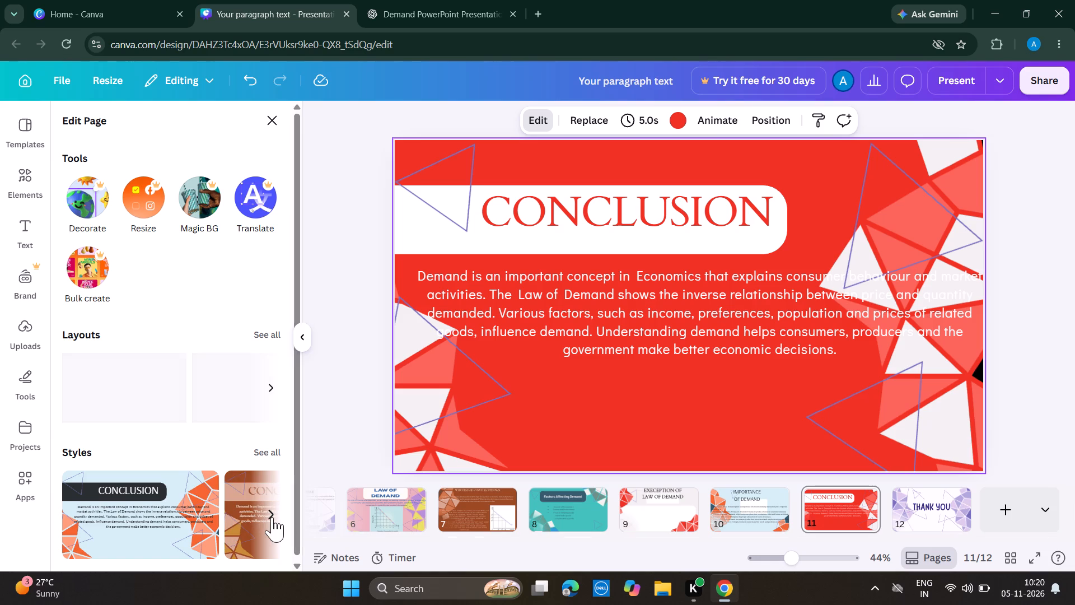
click(270, 513)
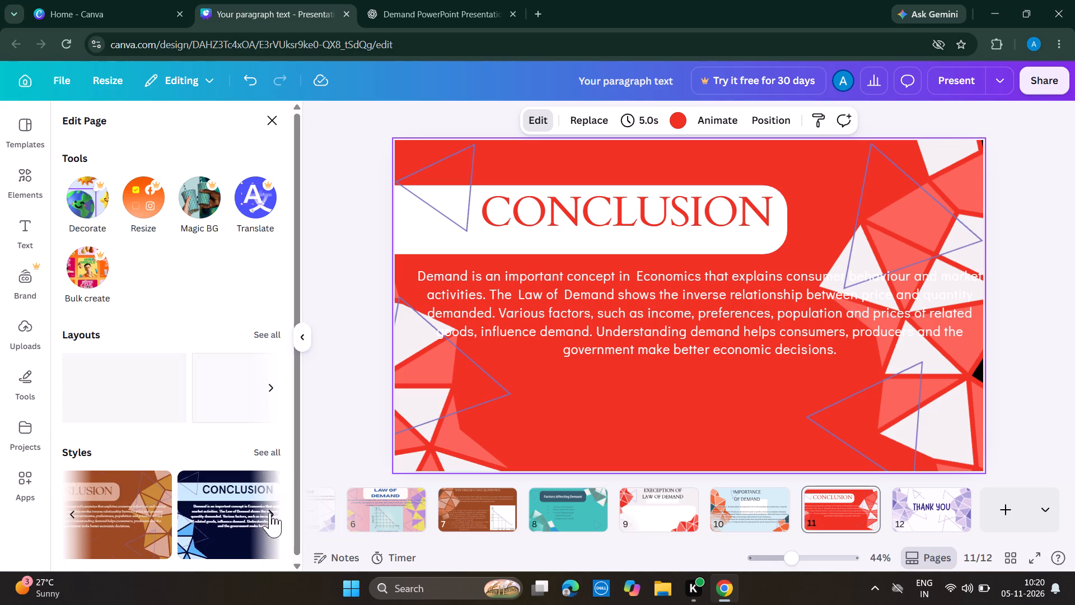
click(270, 513)
click(270, 513)
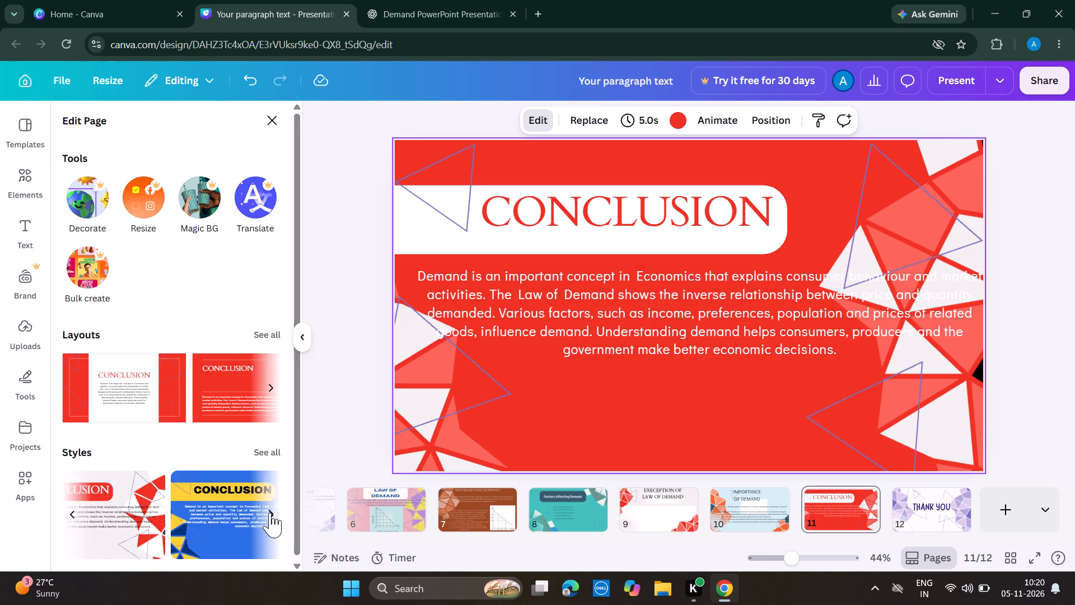
click(270, 513)
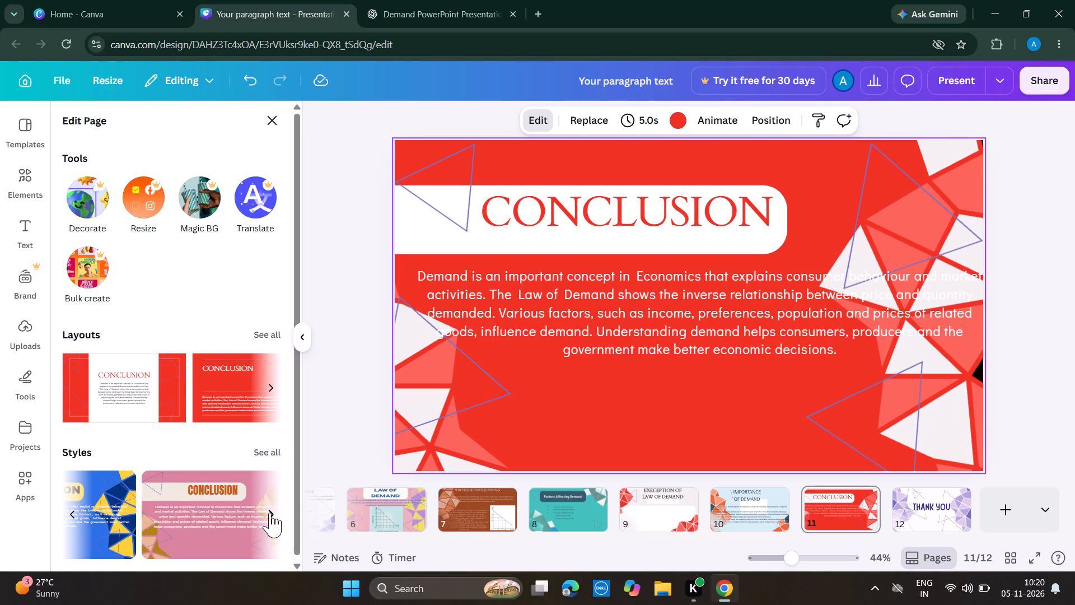
click(239, 513)
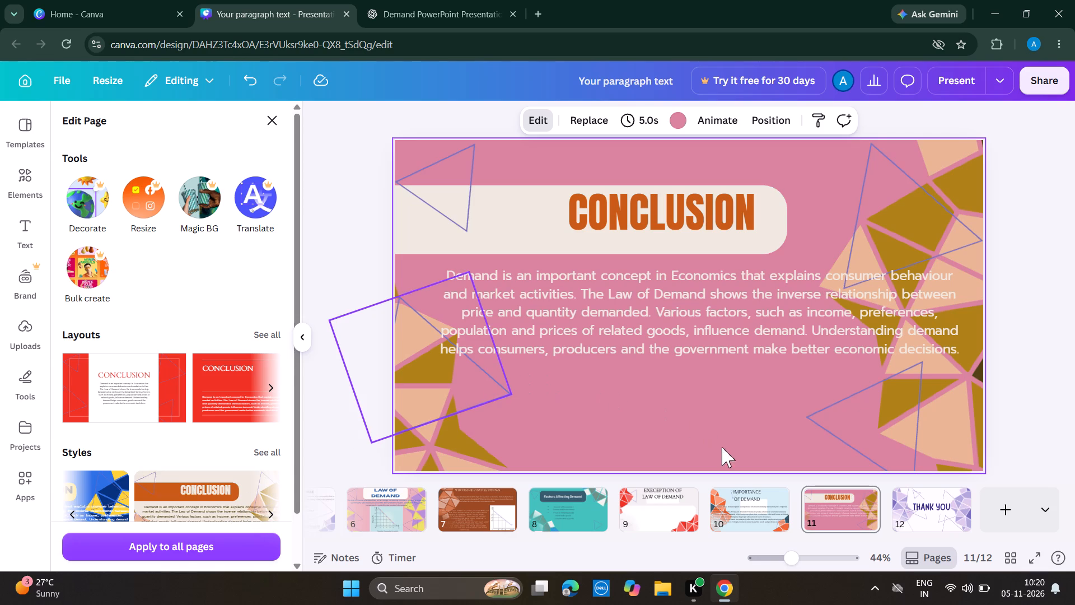
Apply the lime green style with yellow, pink and black mosaics and dark blue brush lettering to the Thank You page.
click(919, 517)
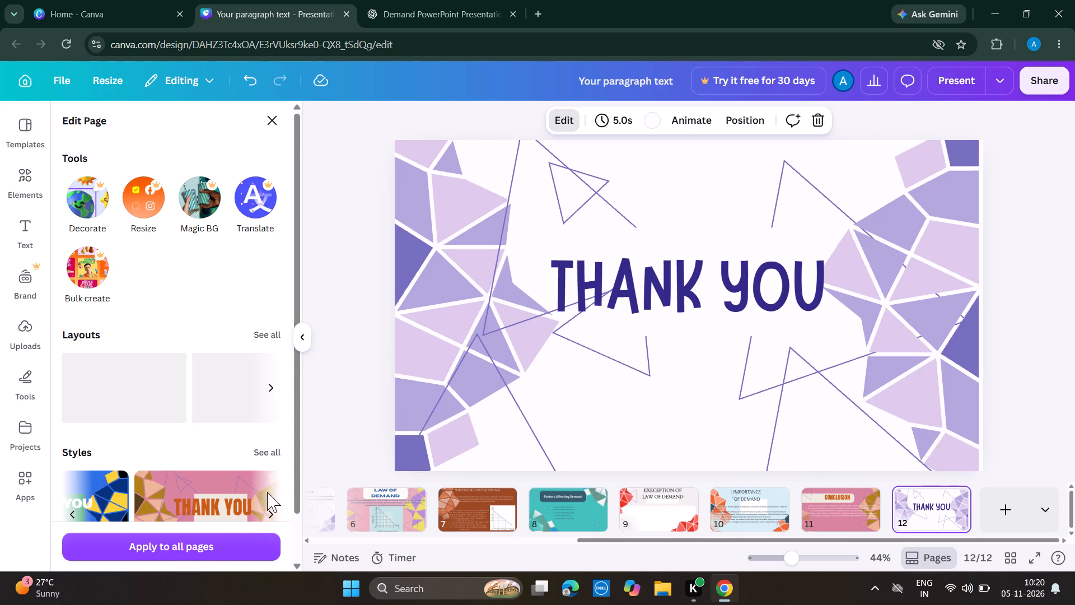
click(273, 510)
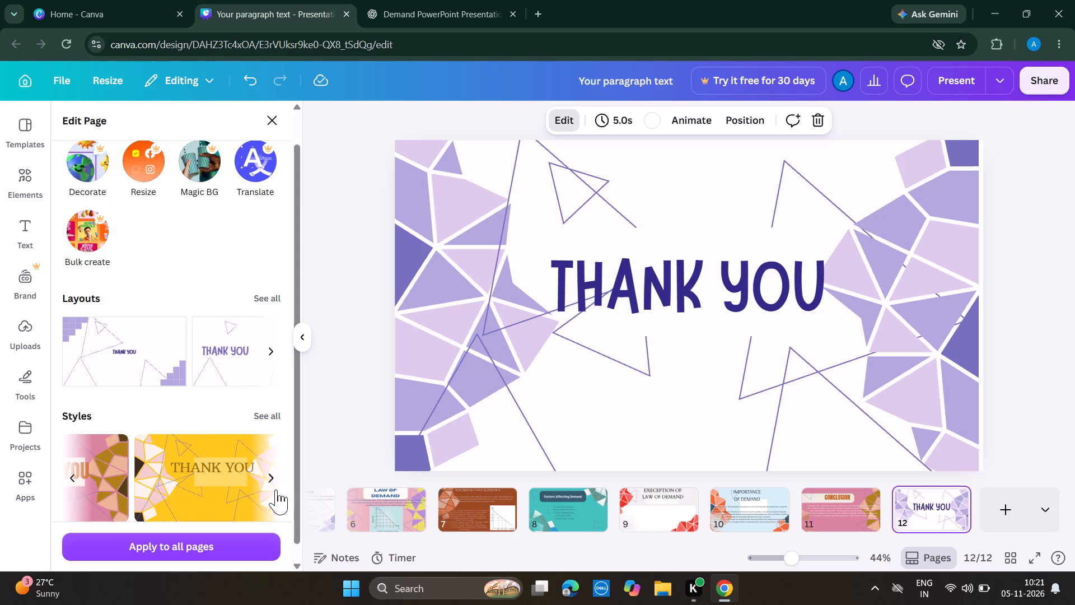
click(277, 486)
click(277, 486)
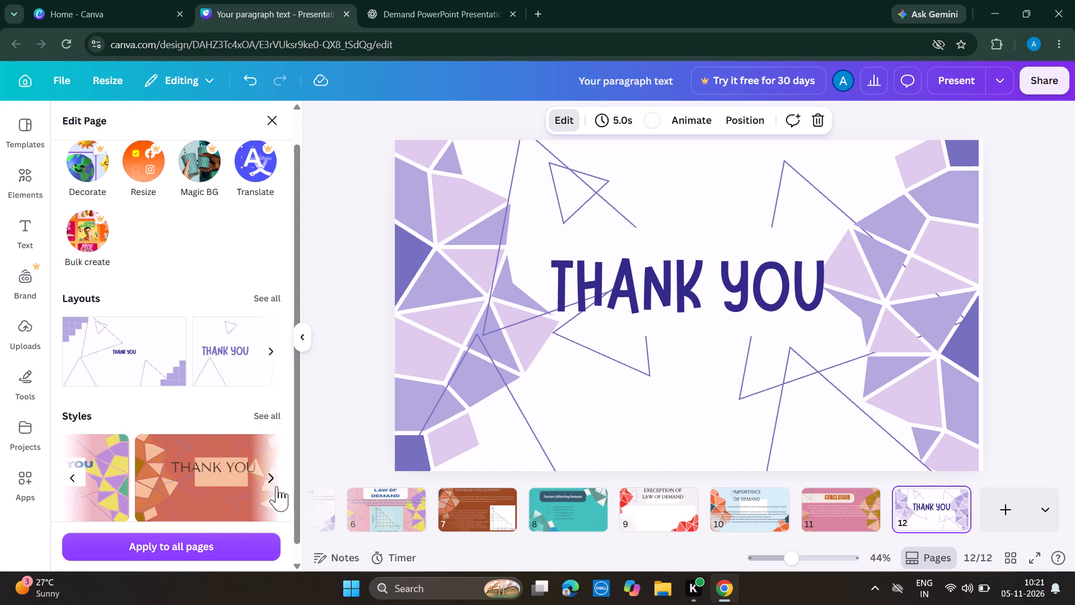
click(277, 486)
click(277, 486)
click(277, 486)
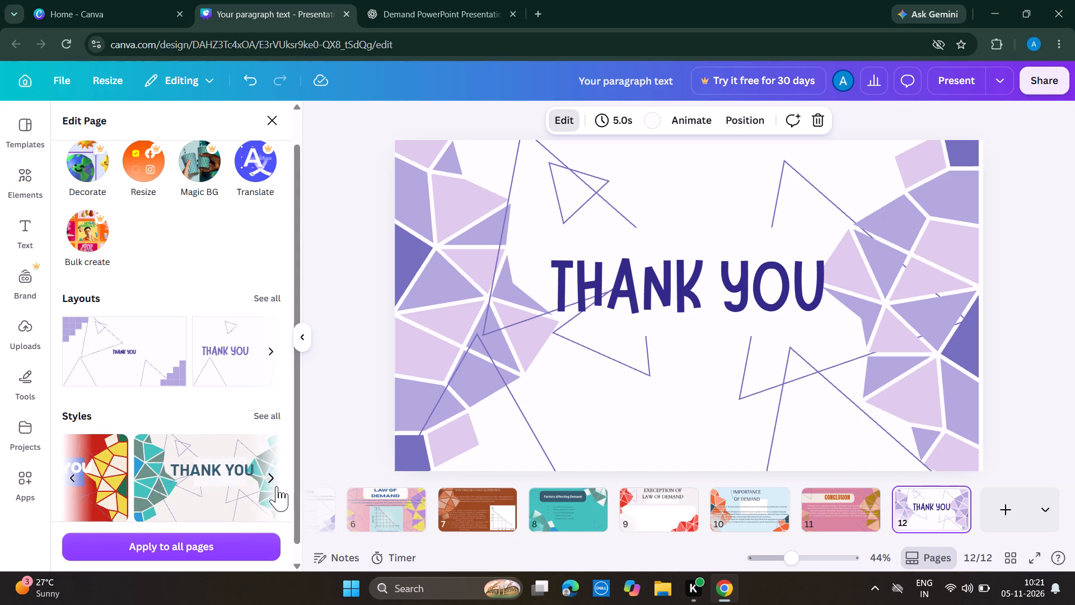
click(277, 486)
click(277, 486)
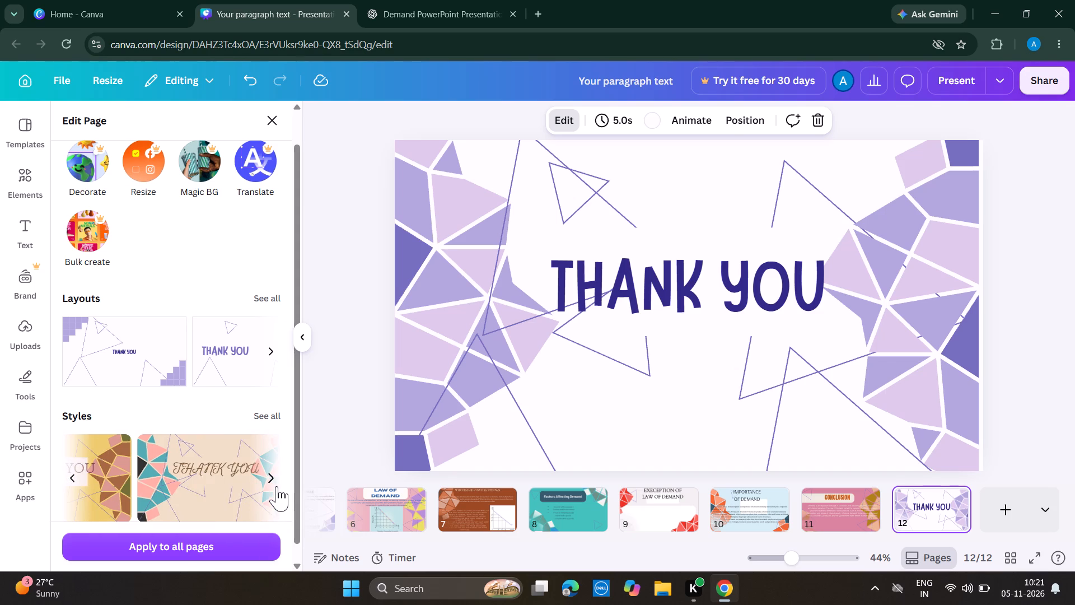
click(277, 486)
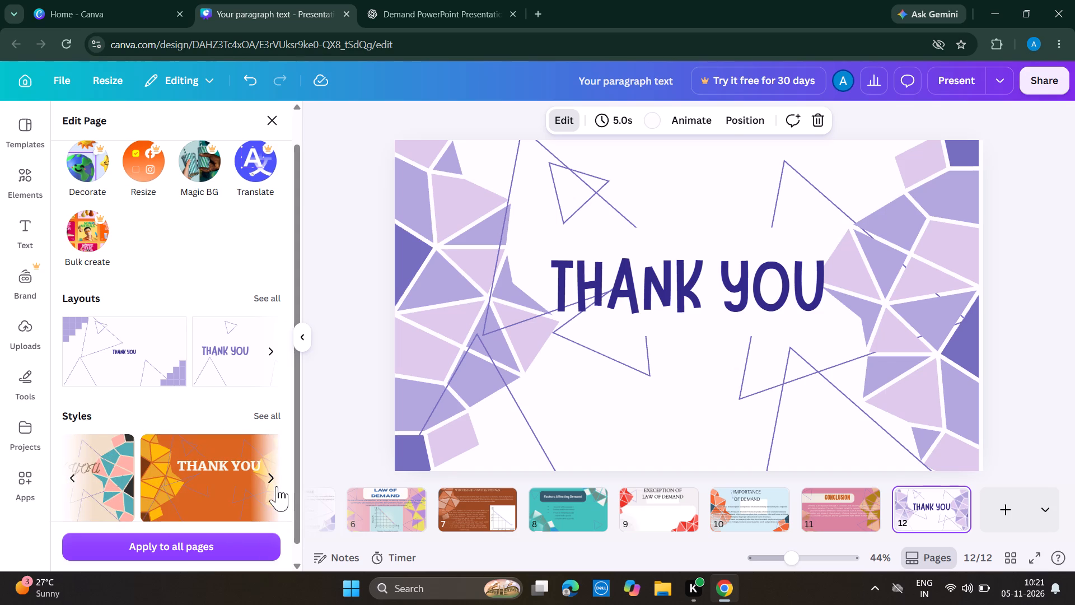
click(277, 486)
click(277, 486)
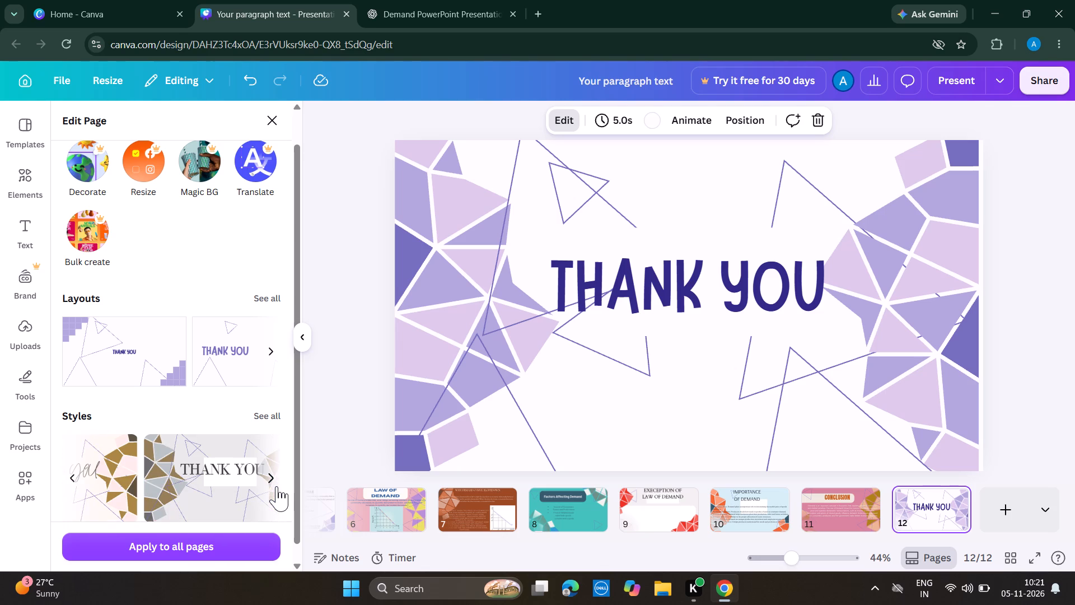
click(277, 486)
click(277, 486)
click(277, 486)
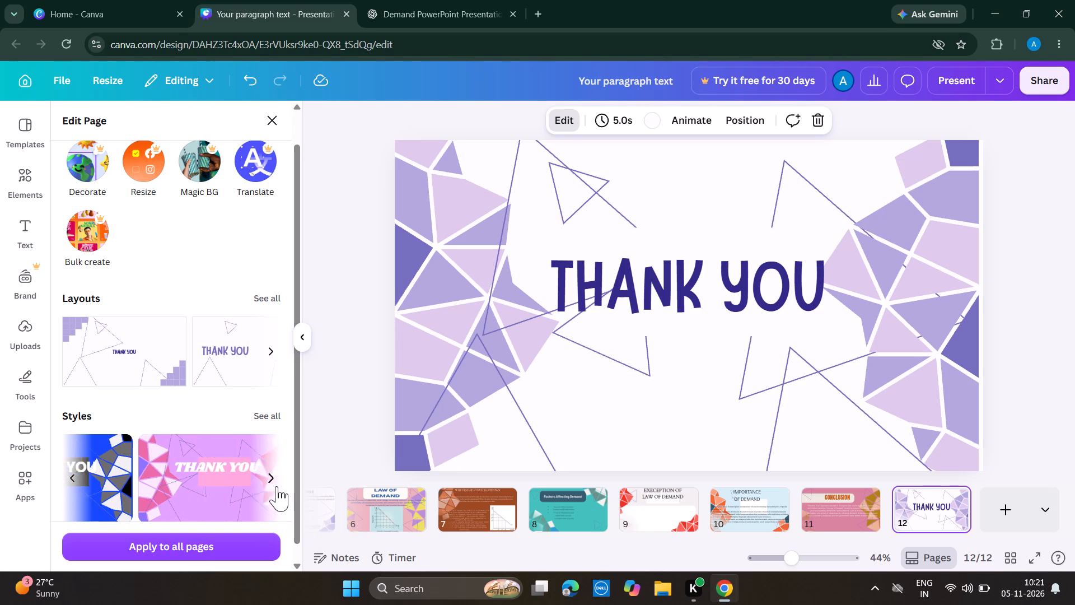
click(277, 486)
click(277, 486)
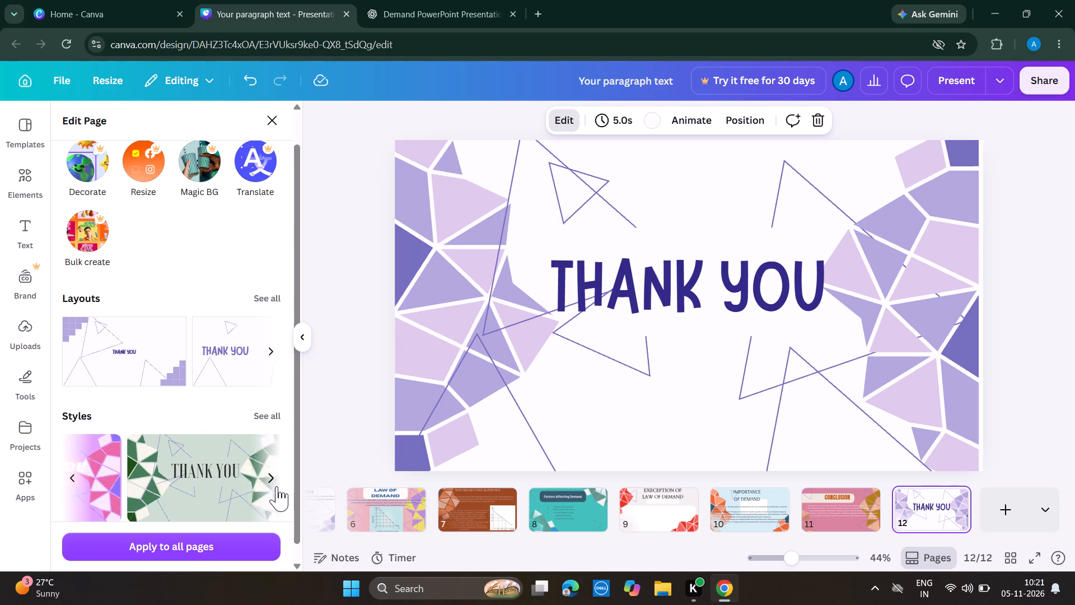
click(277, 486)
click(277, 486)
click(277, 486)
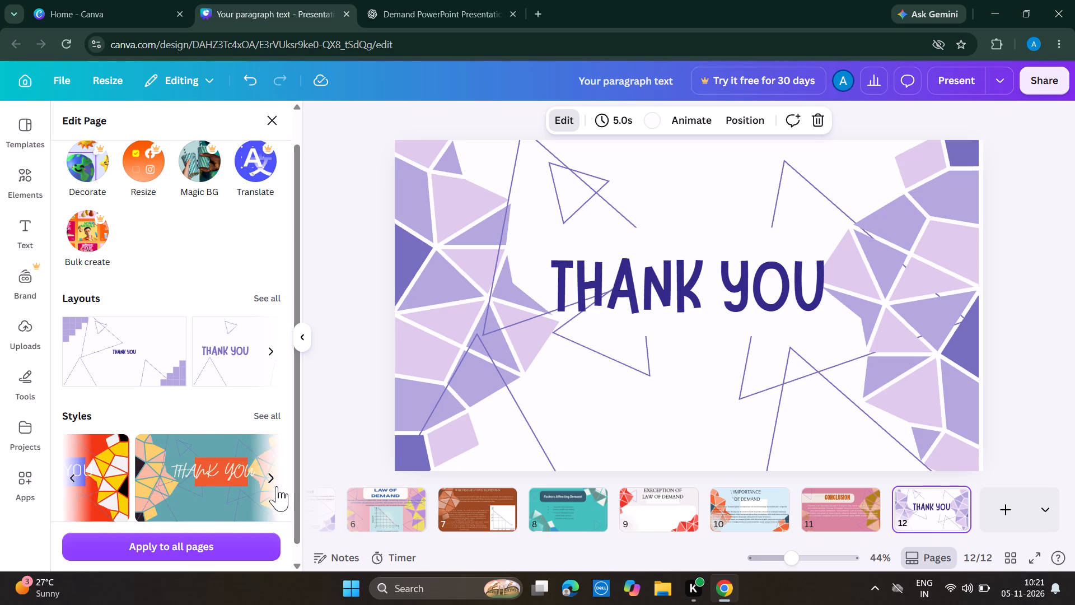
click(277, 486)
click(277, 486)
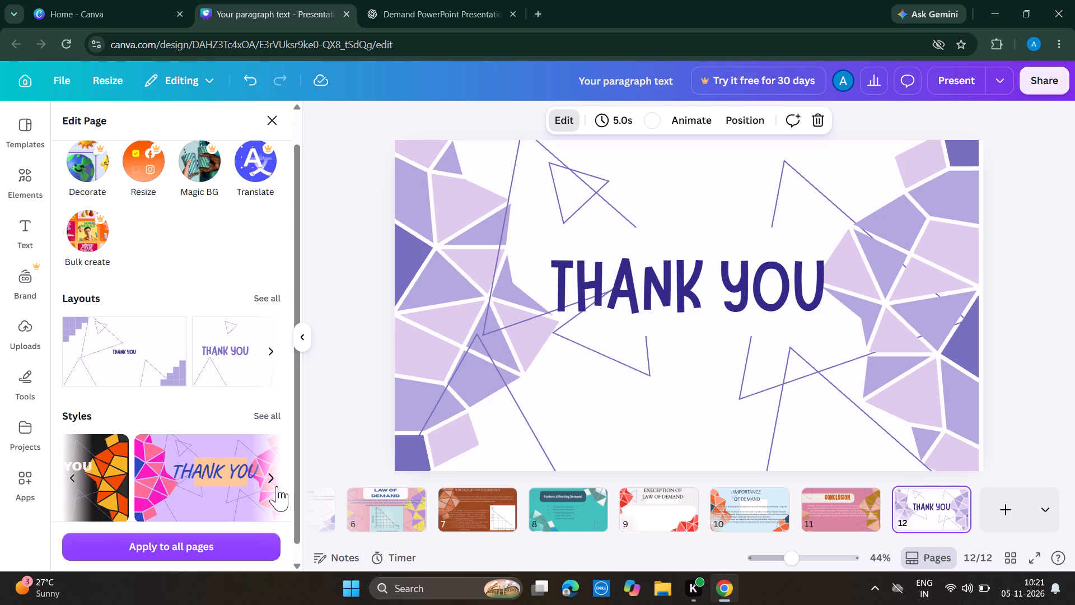
click(277, 486)
click(277, 486)
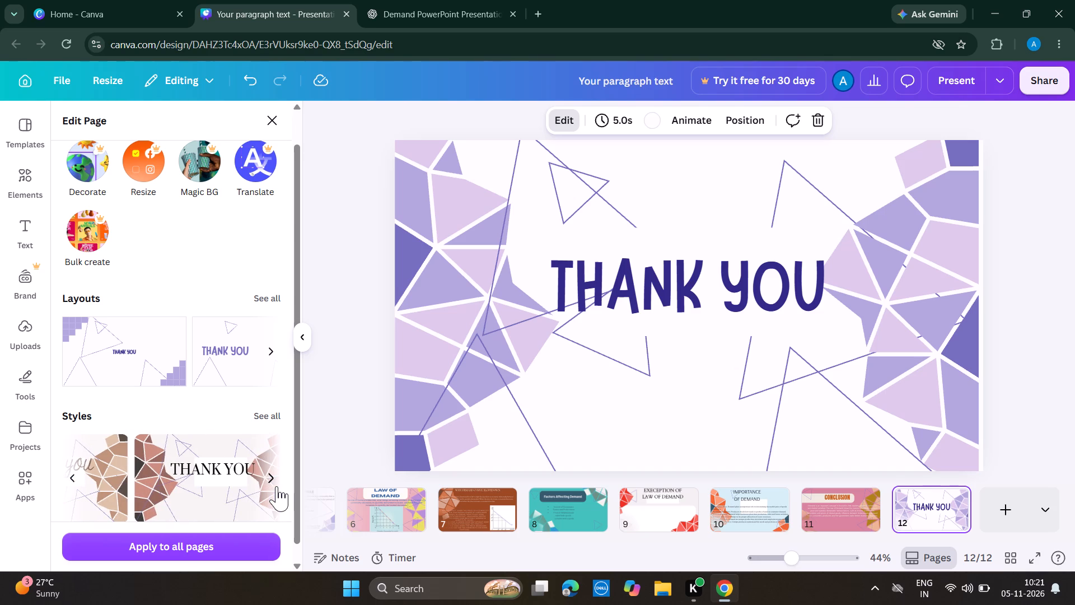
click(277, 486)
click(277, 486)
click(277, 486)
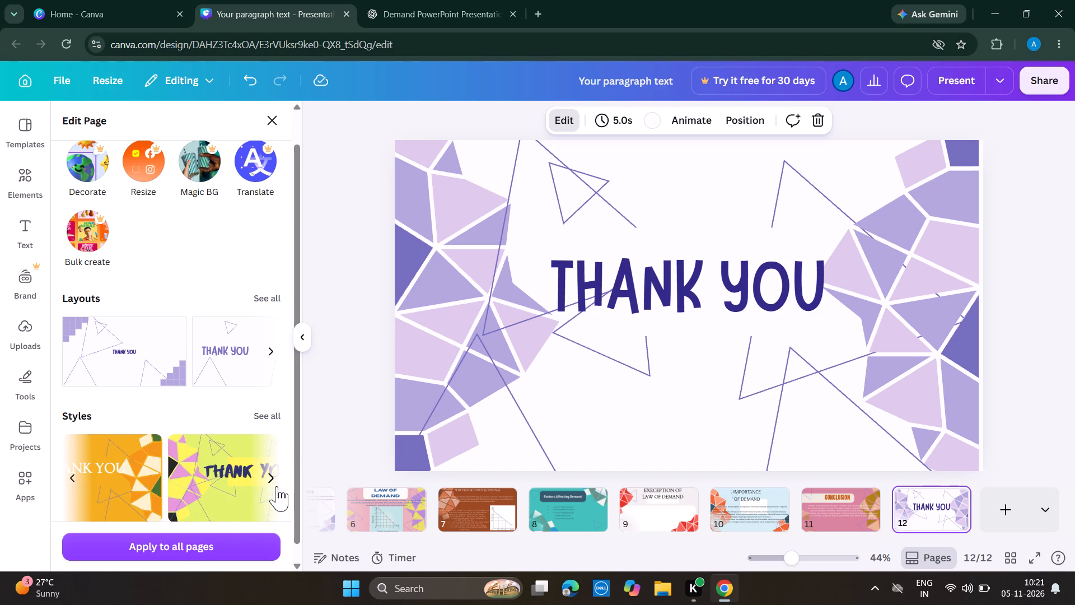
click(277, 486)
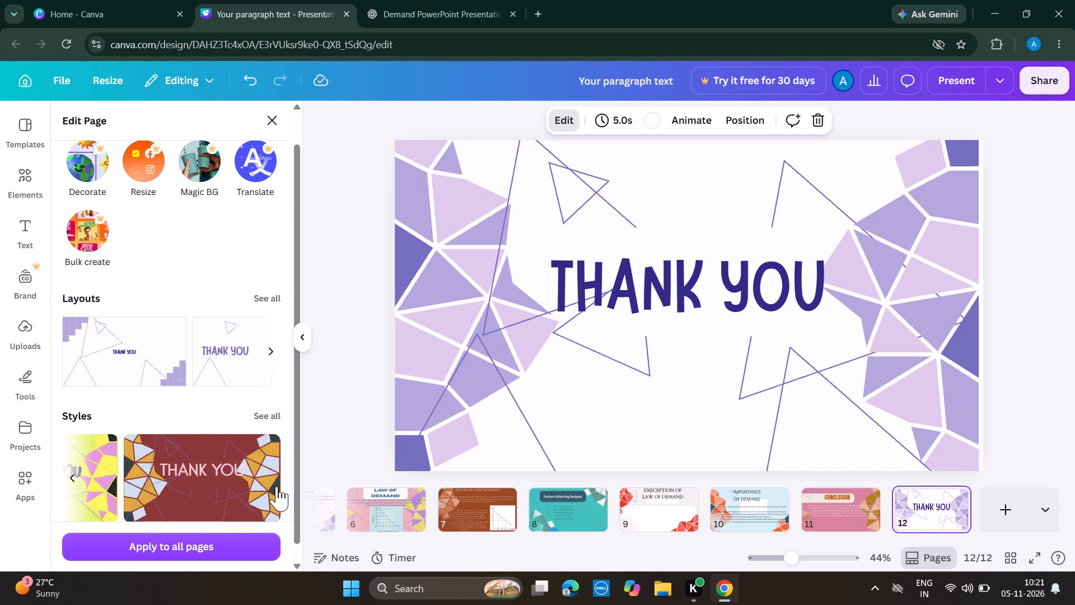
click(66, 477)
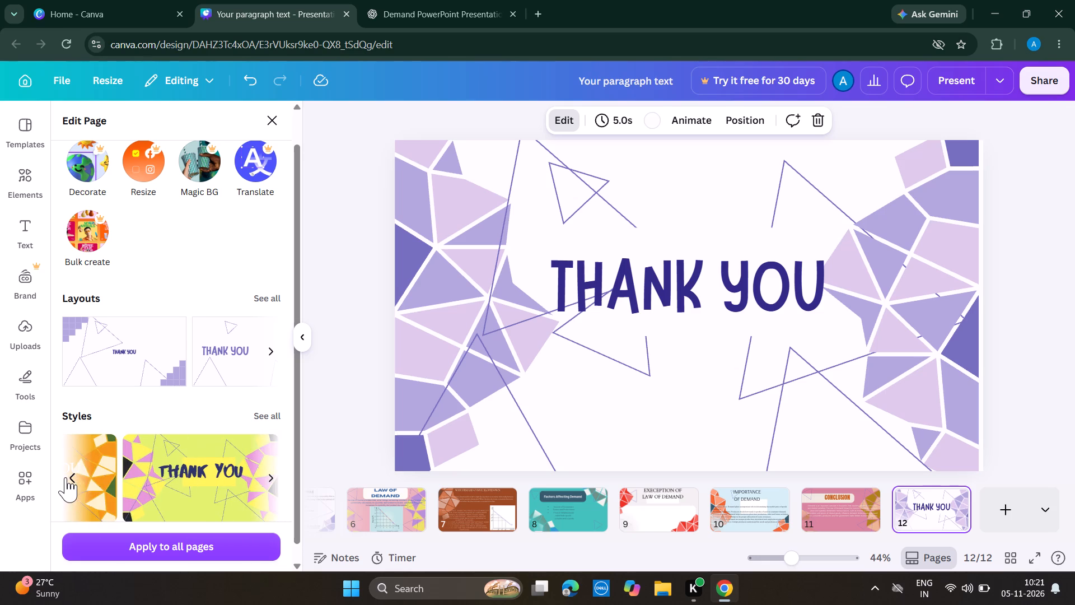
click(66, 477)
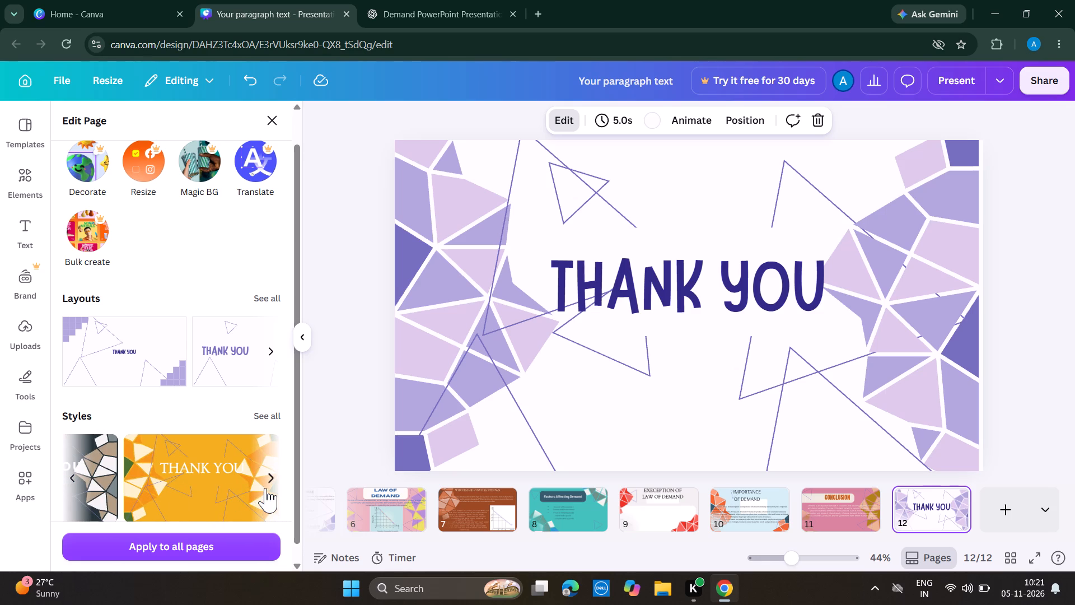
click(272, 483)
click(230, 482)
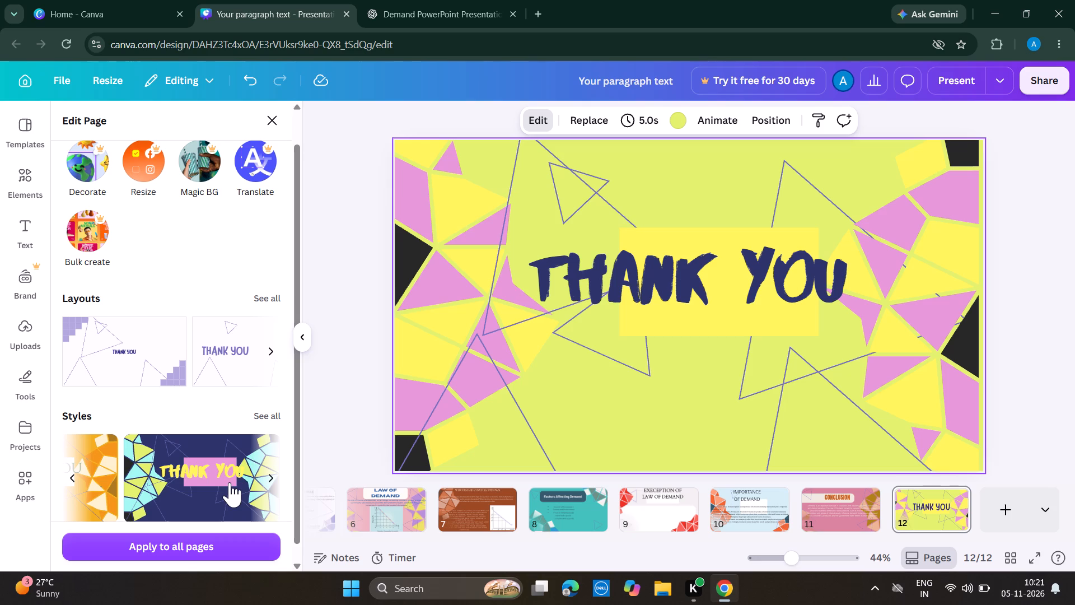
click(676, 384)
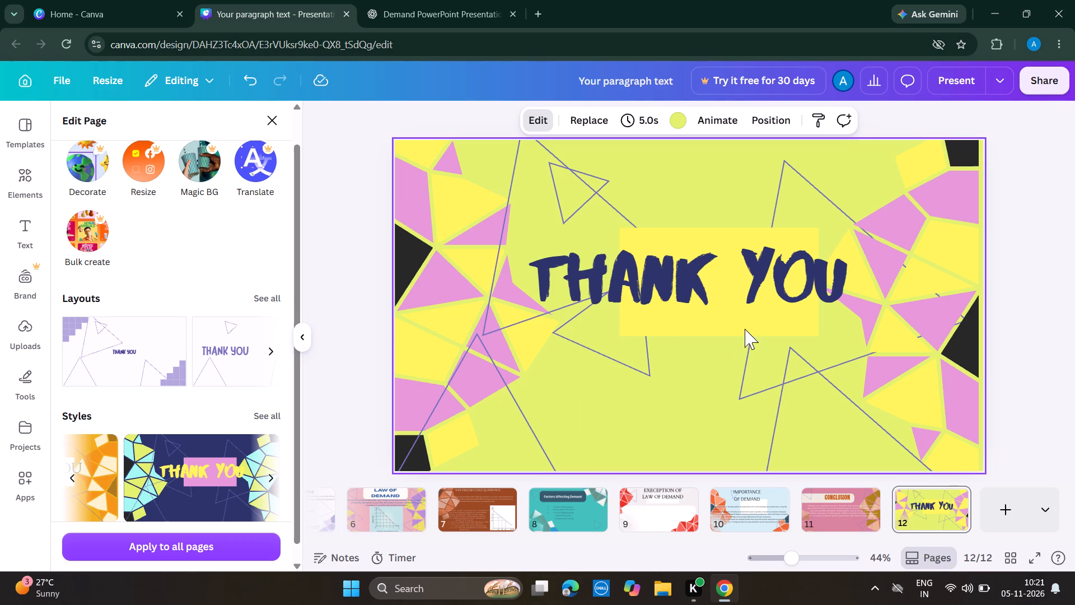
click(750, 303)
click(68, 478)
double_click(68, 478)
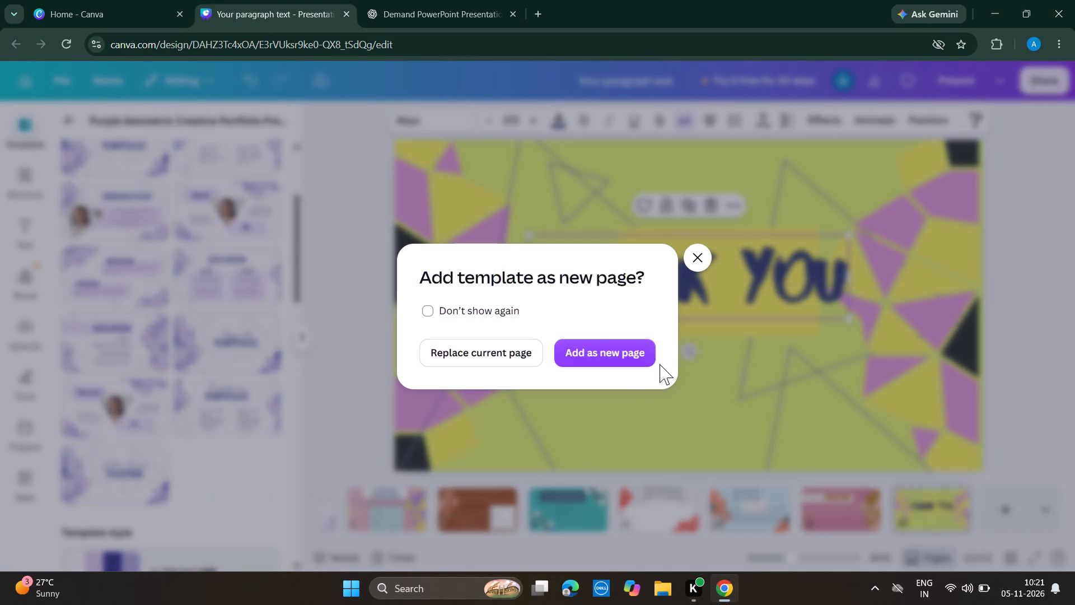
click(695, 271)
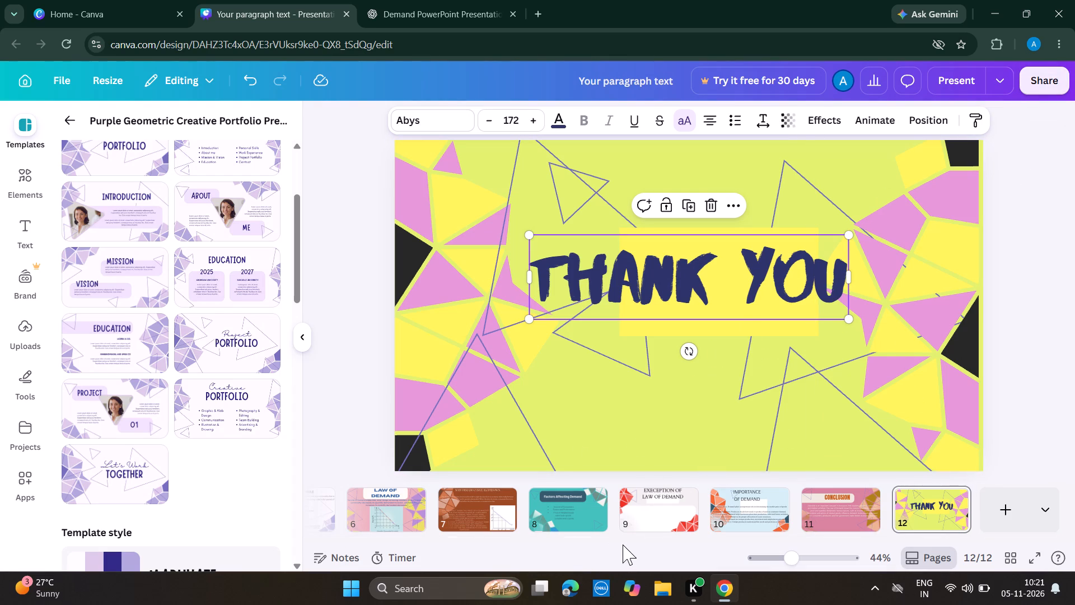
Delete the white rectangle overlapping the DEMAND title on page 1.
drag(656, 537, 632, 536)
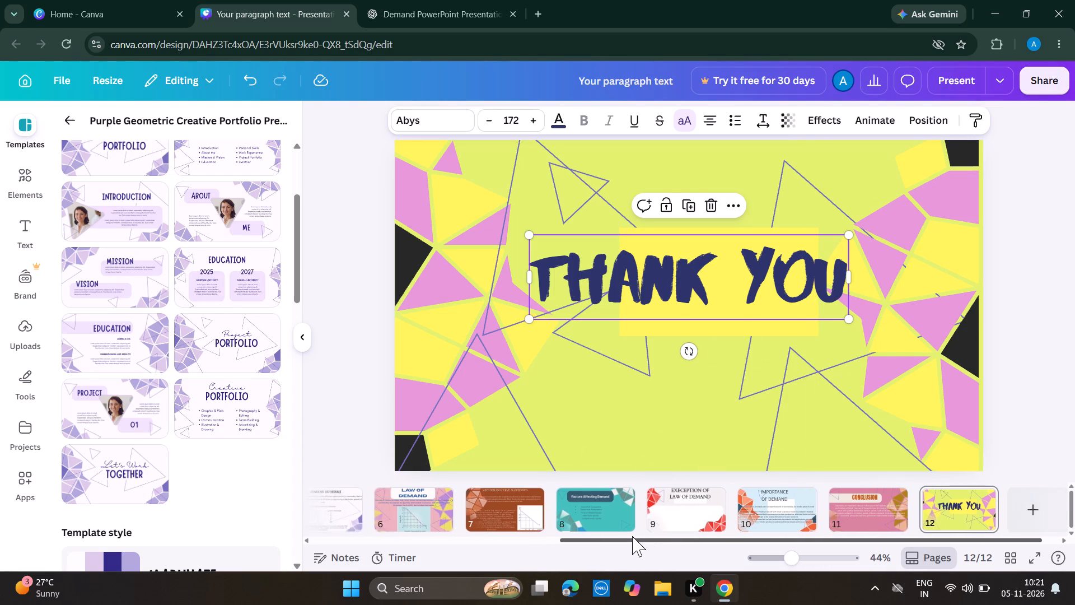
drag(632, 536, 317, 534)
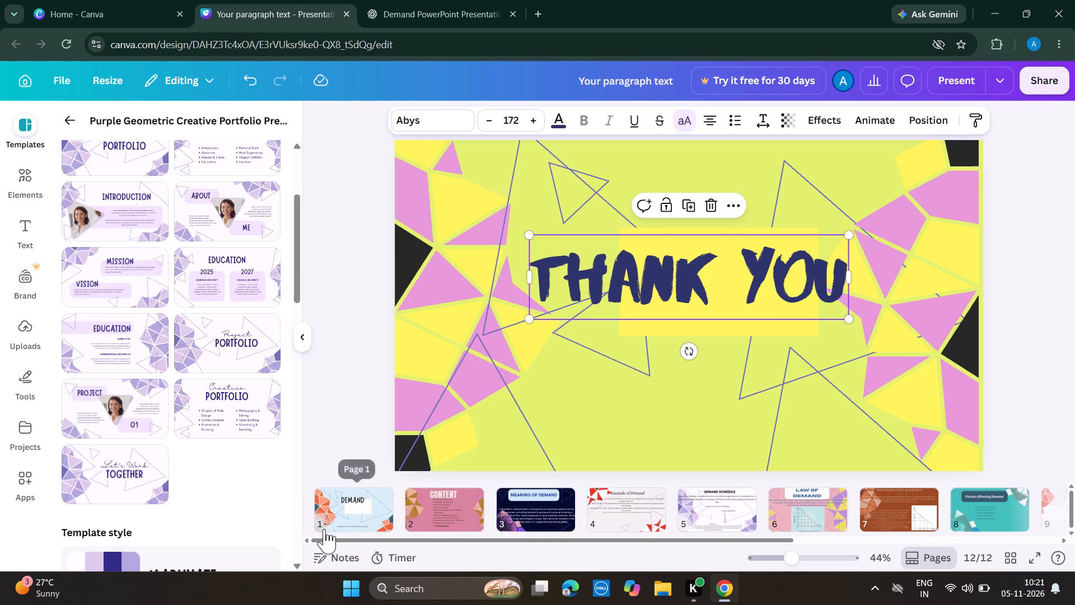
click(335, 503)
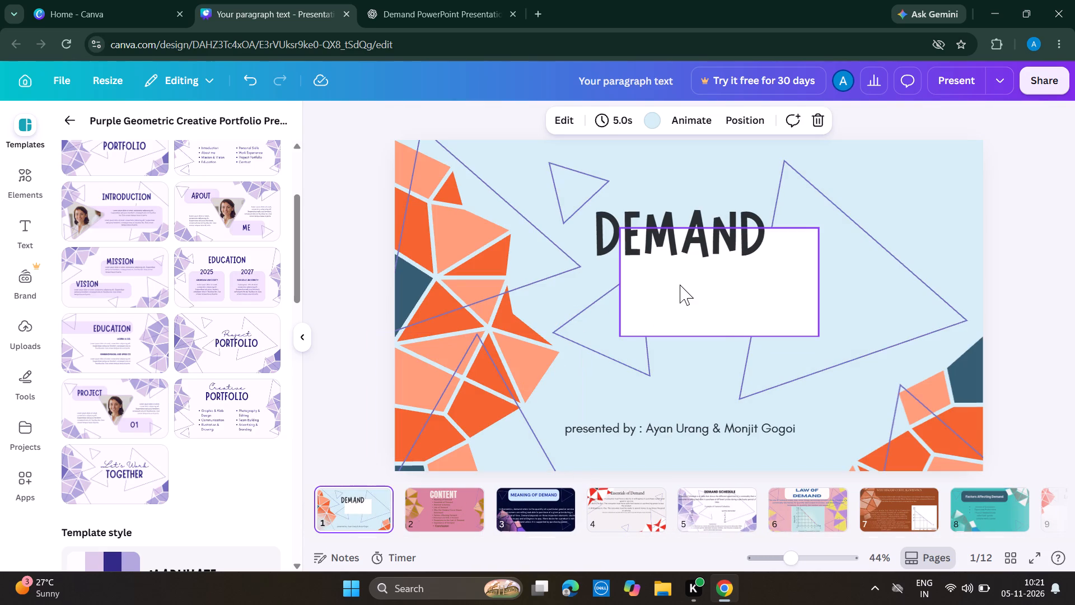
click(681, 285)
click(745, 206)
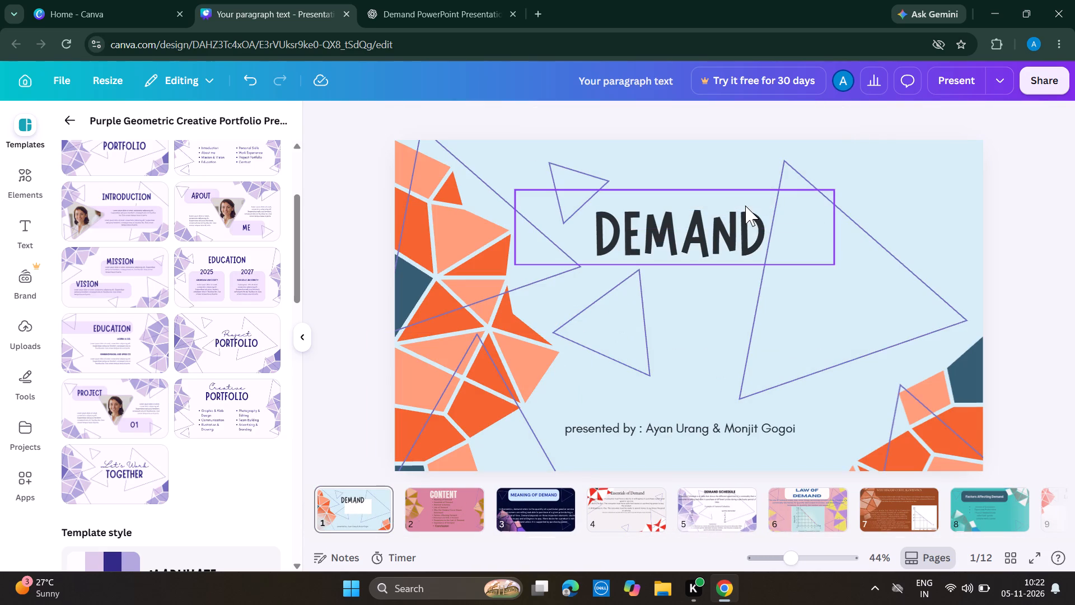
Delete the yellow rectangle behind the THANK YOU lettering on page 12.
click(956, 516)
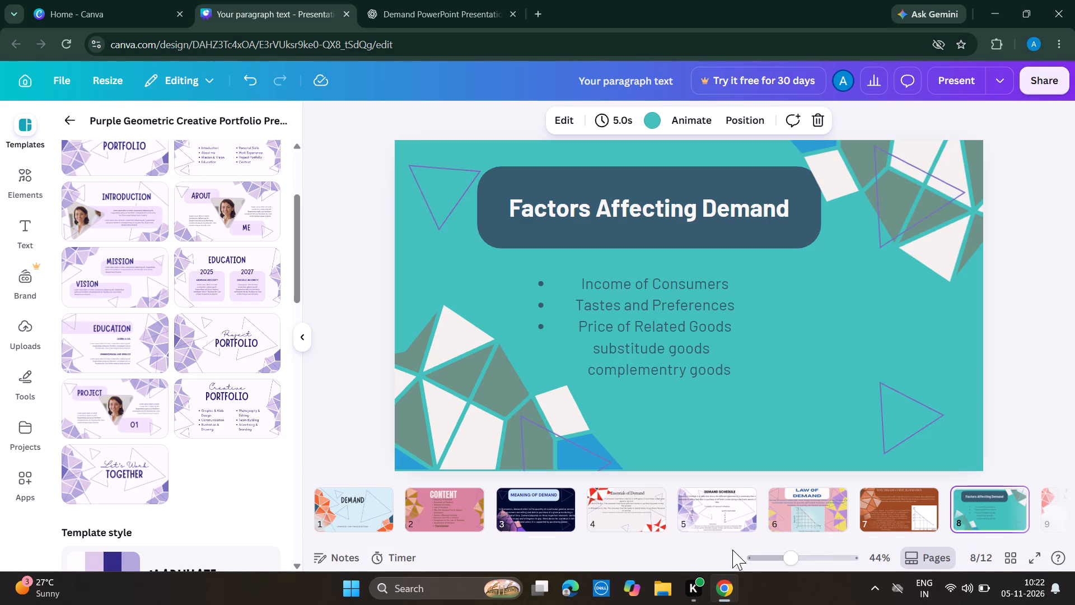
drag(742, 536, 782, 537)
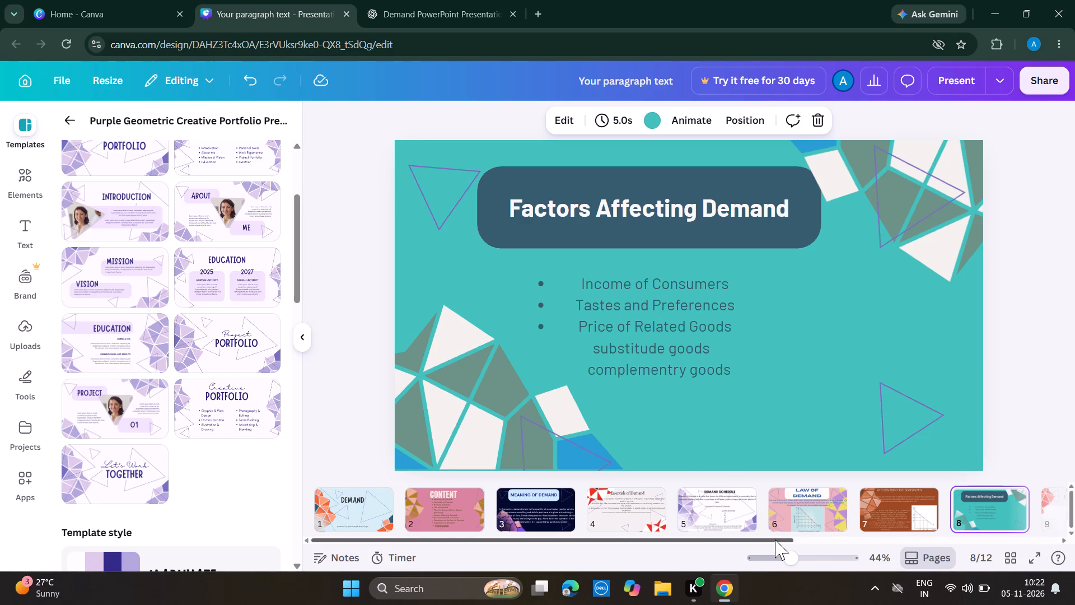
drag(775, 539, 1074, 540)
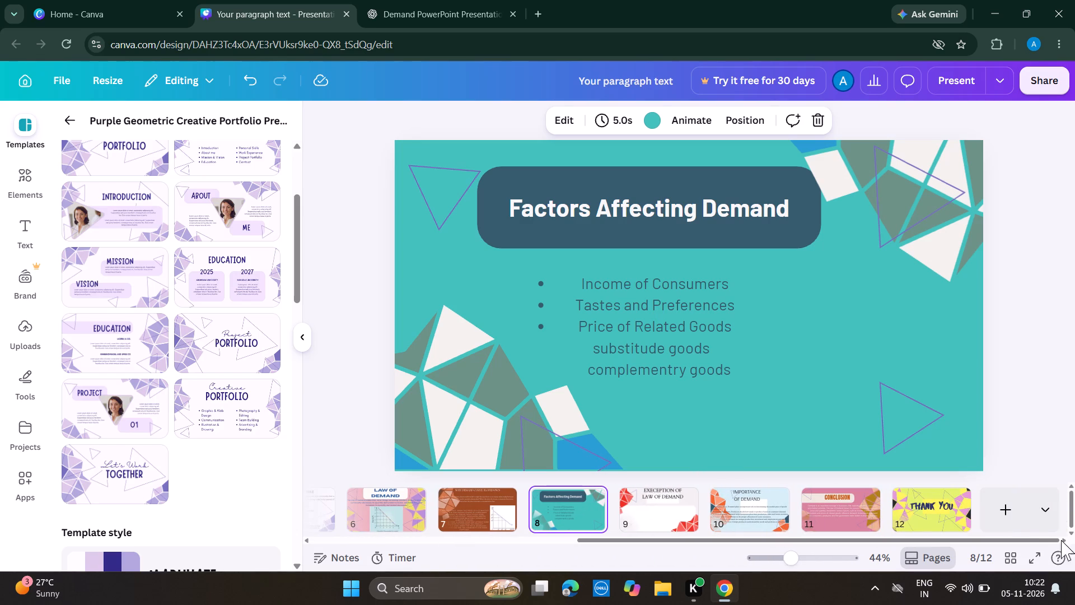
click(945, 512)
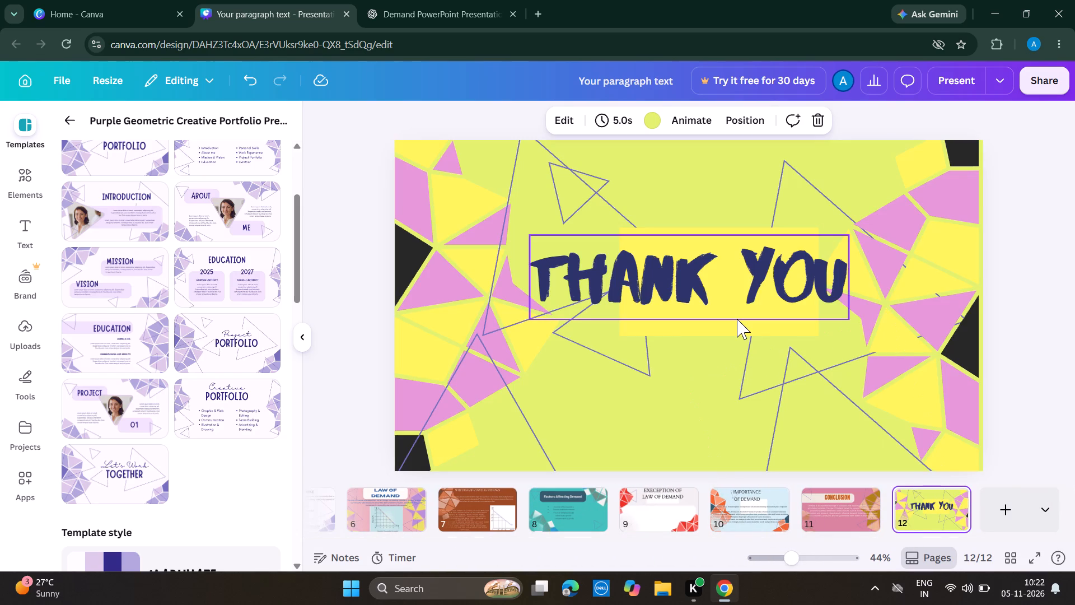
click(731, 328)
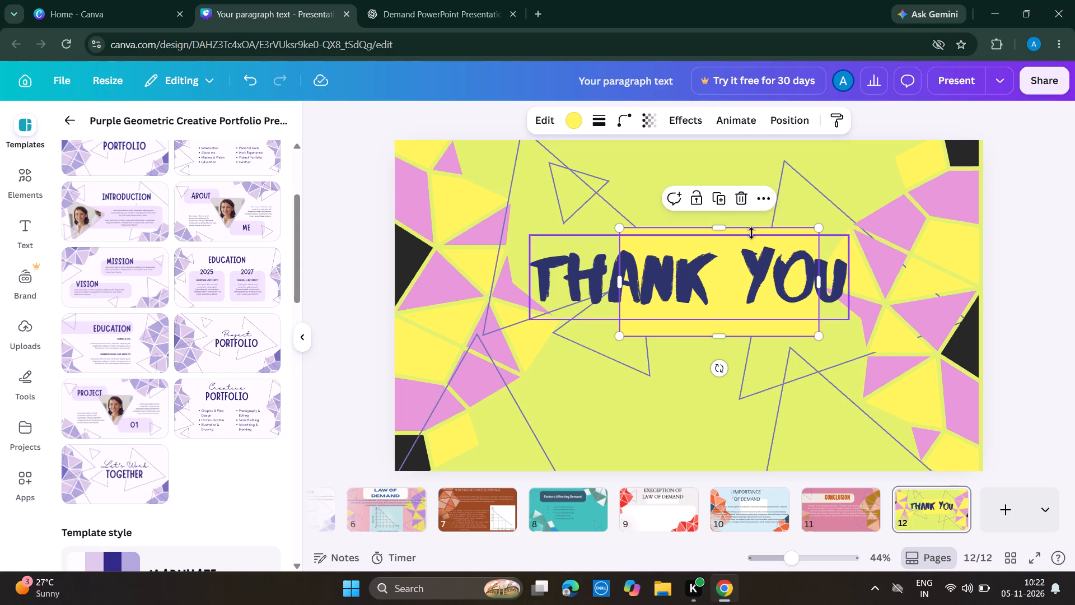
click(746, 211)
click(745, 200)
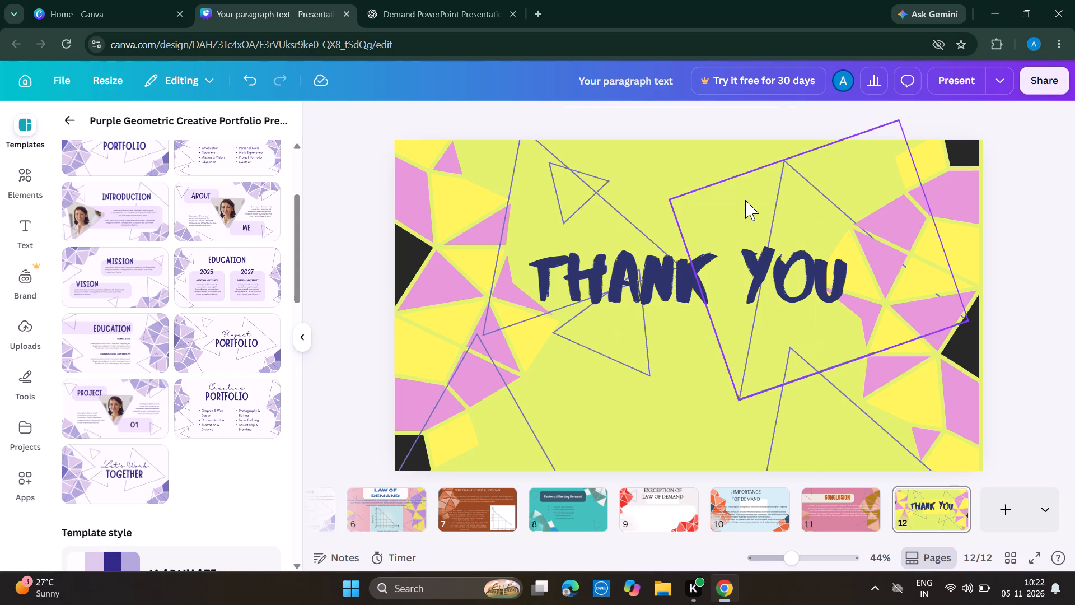
click(677, 398)
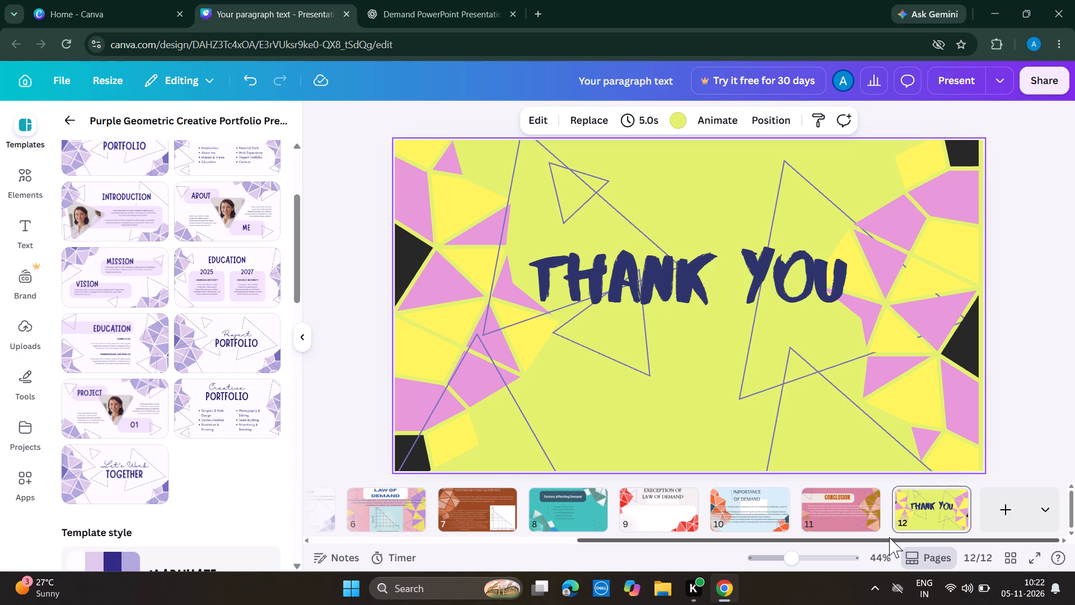
Apply the Chill page animation to the DEMAND title page and replay its preview.
drag(888, 538, 494, 523)
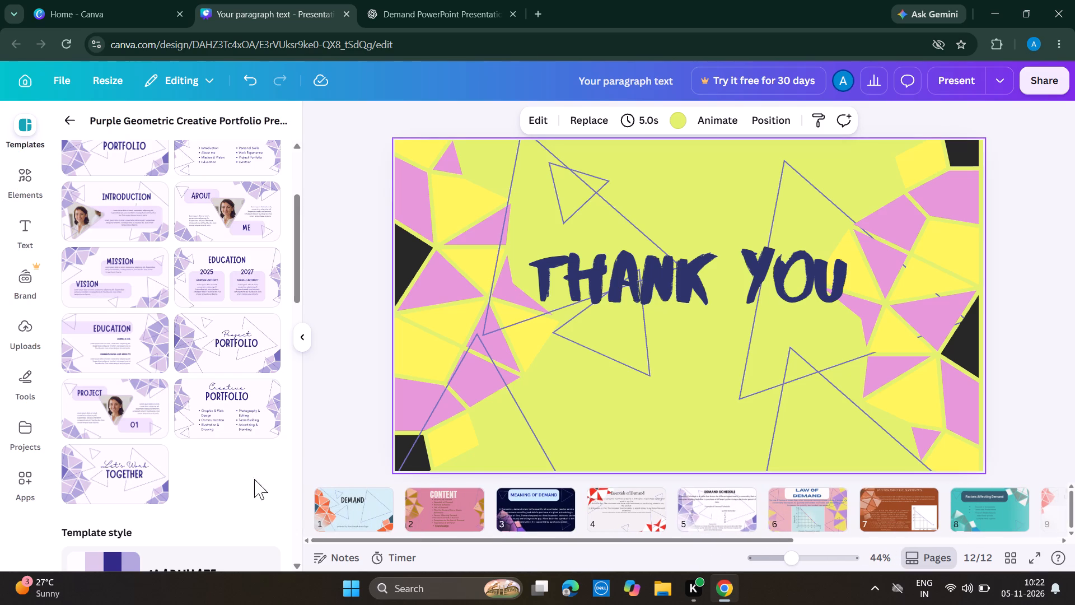
click(336, 522)
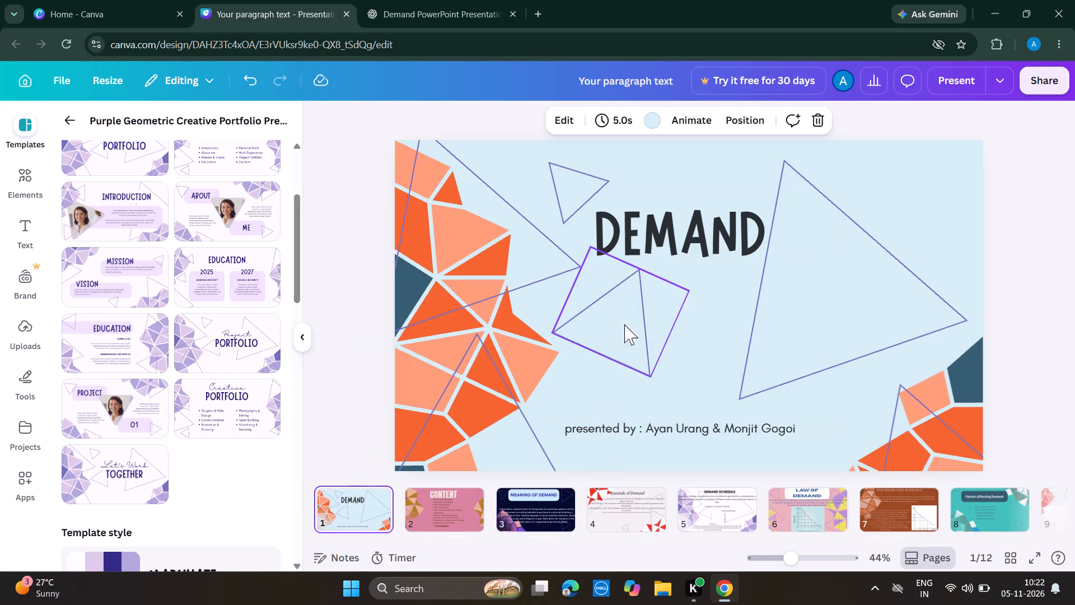
click(663, 236)
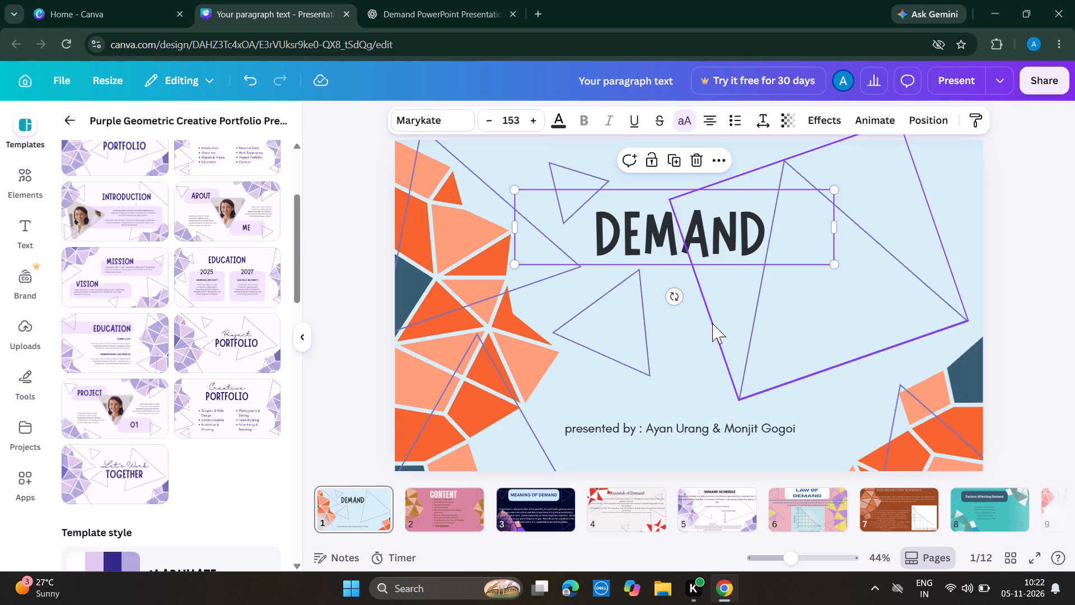
click(699, 370)
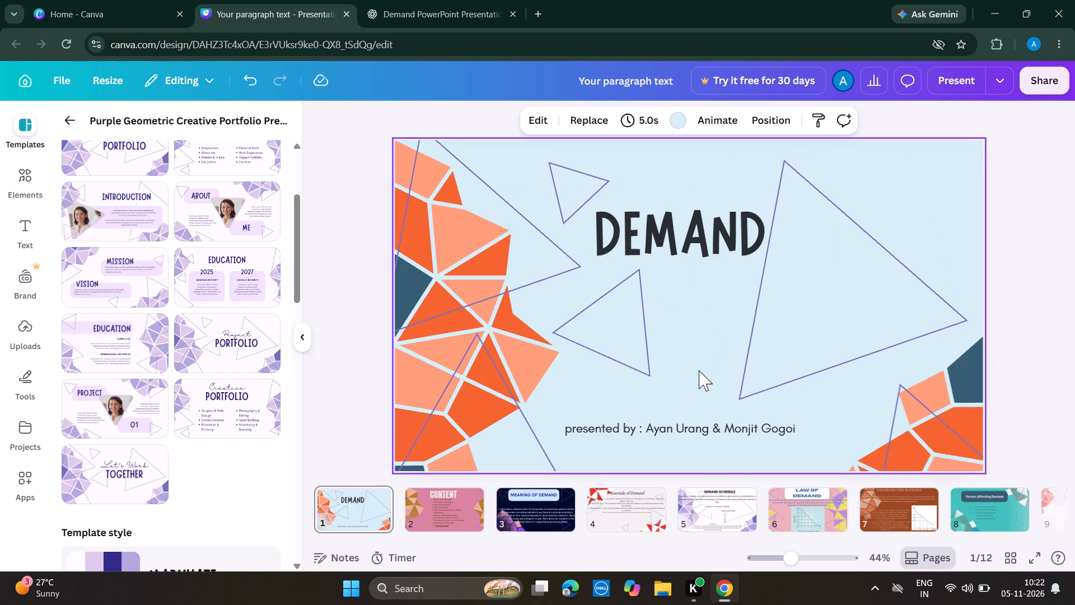
click(732, 125)
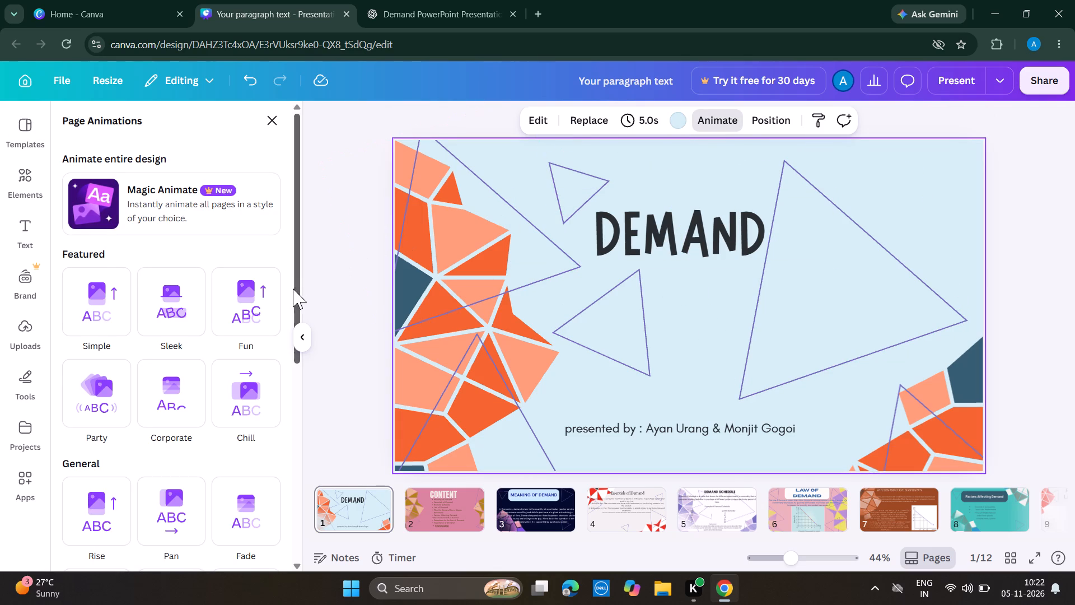
drag(299, 288, 295, 316)
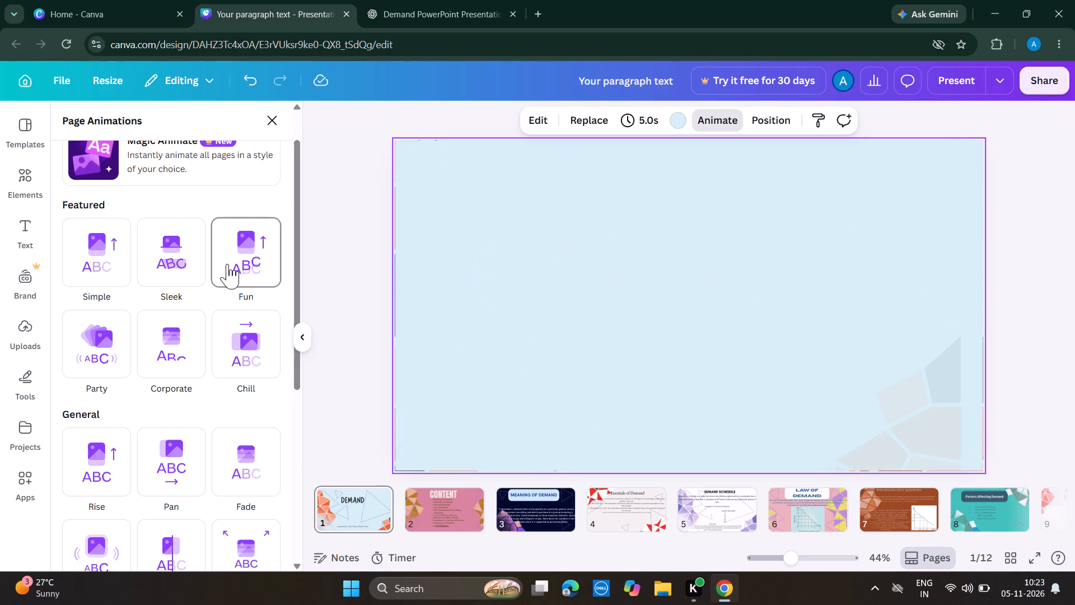
click(233, 315)
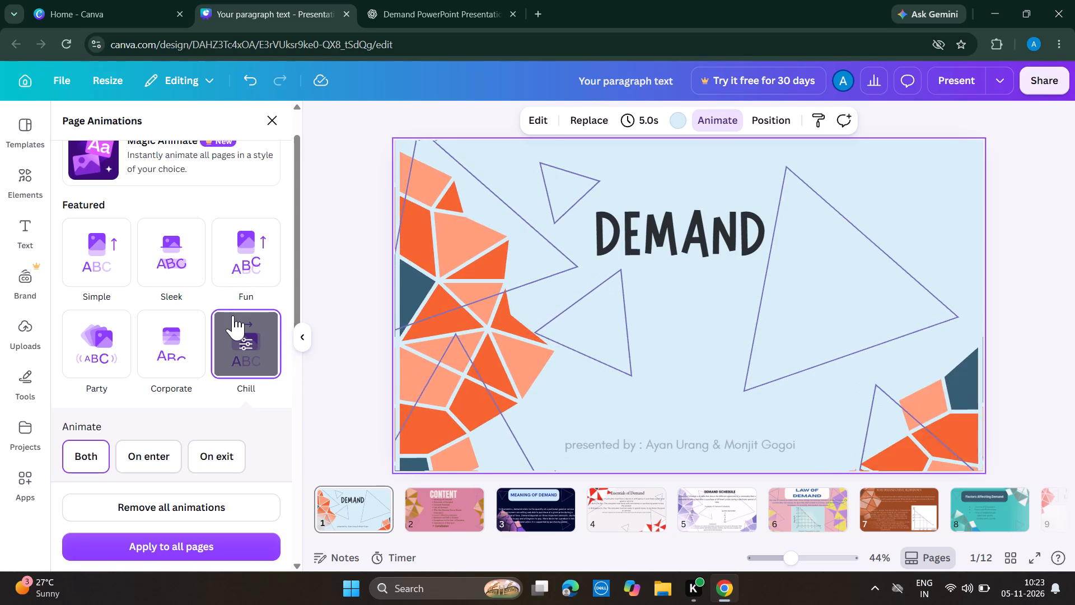
click(445, 522)
click(372, 525)
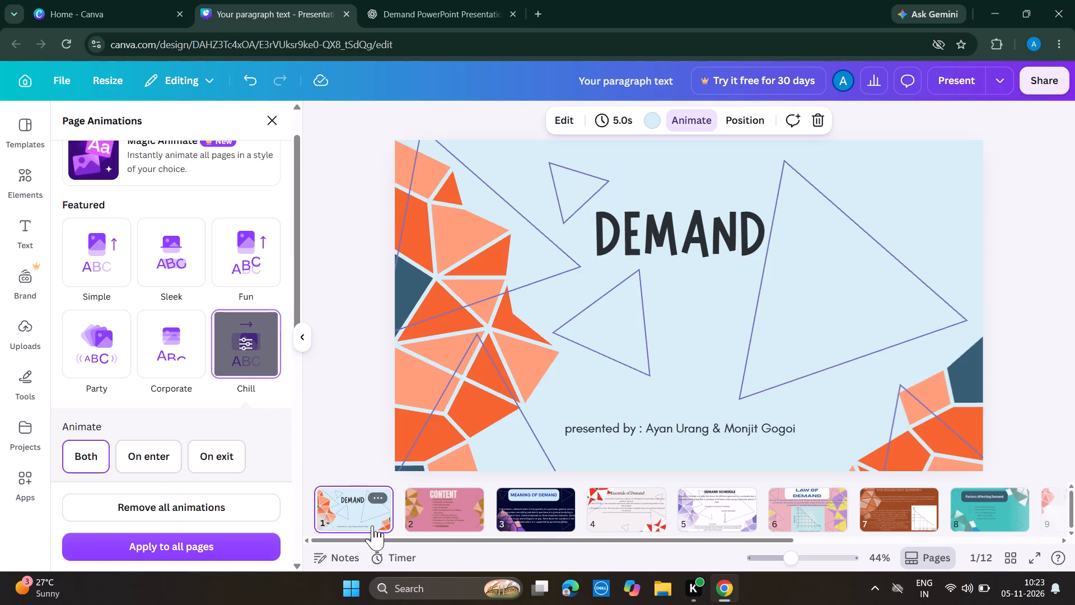
click(372, 525)
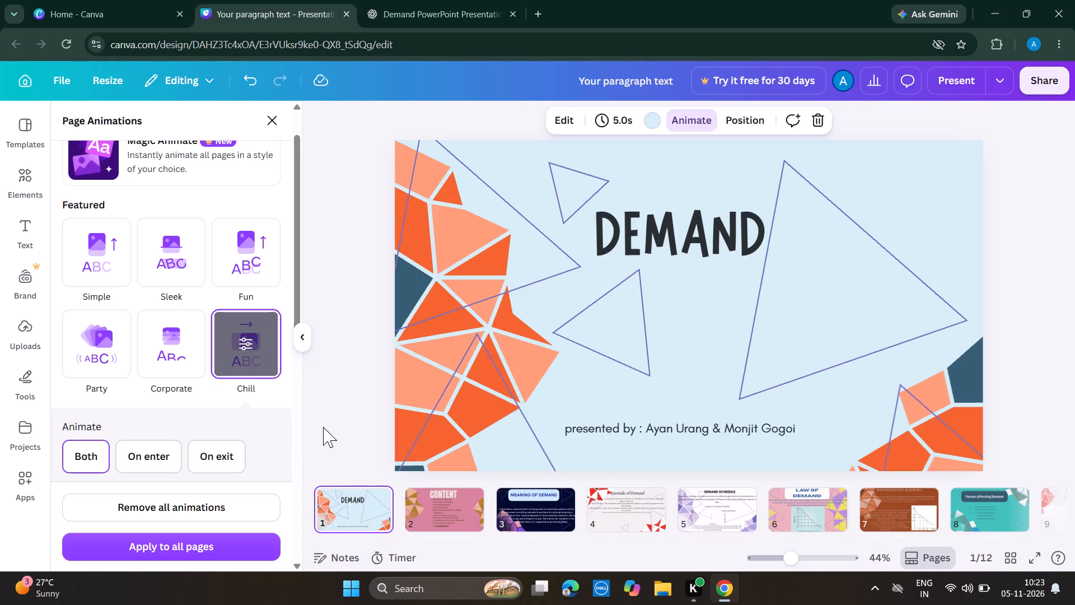
click(259, 336)
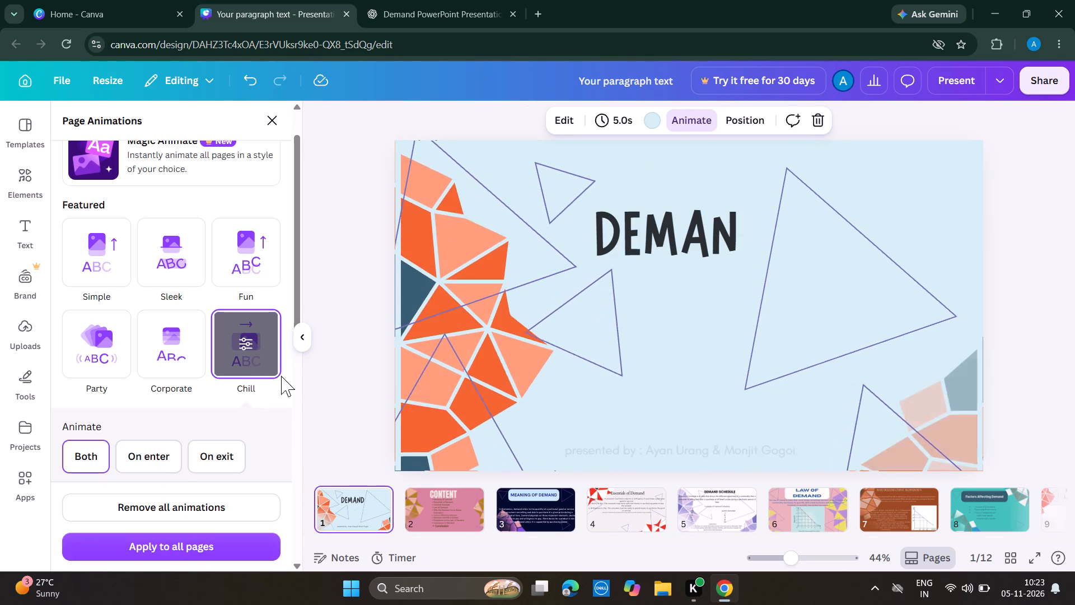
Apply the Corporate page animation to the CONTENT page.
click(418, 499)
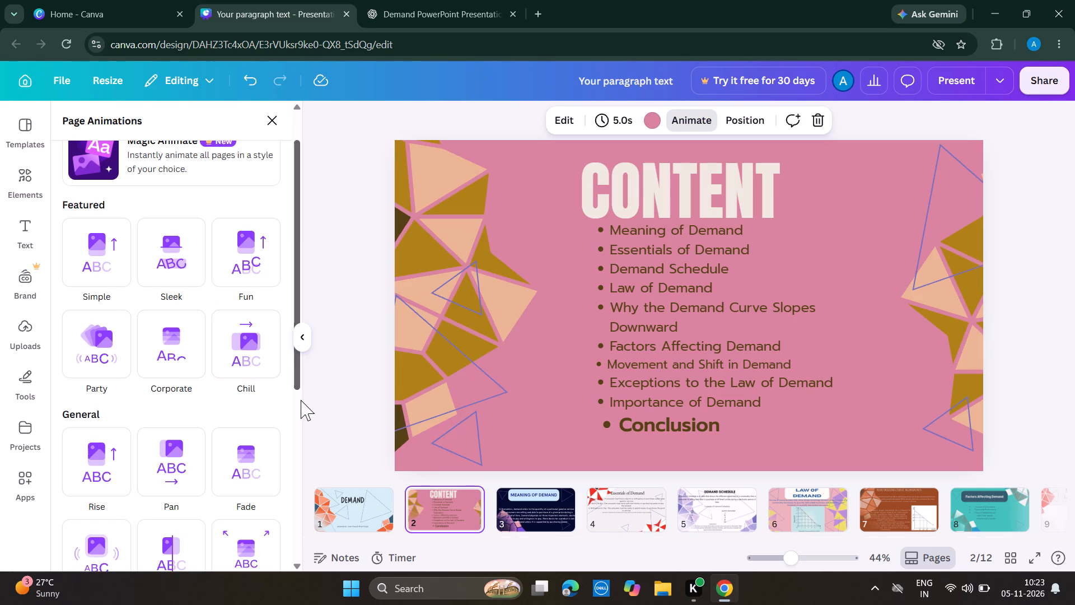
click(325, 503)
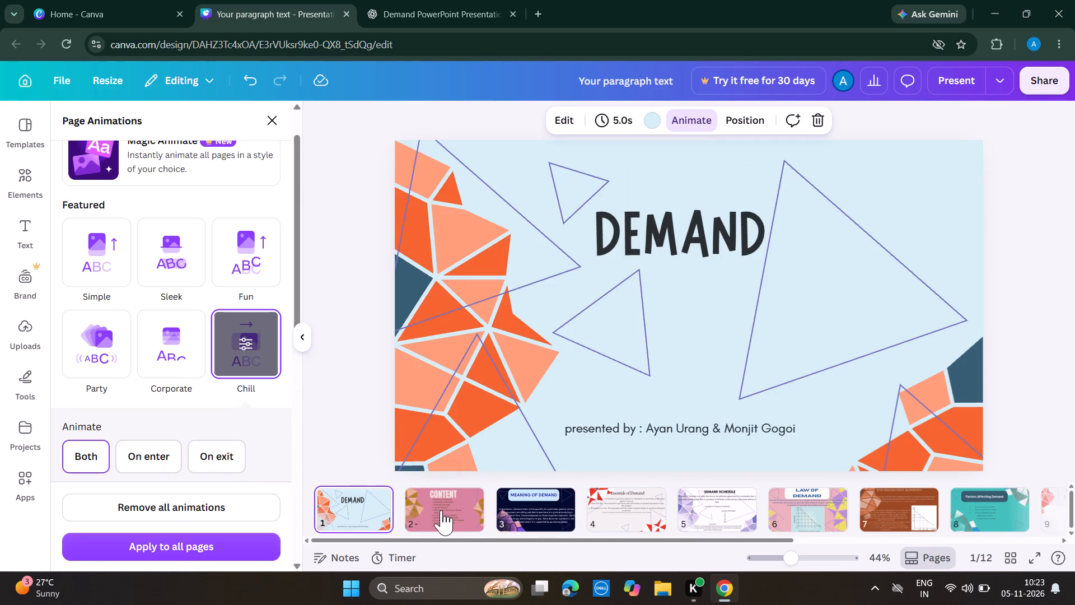
click(441, 510)
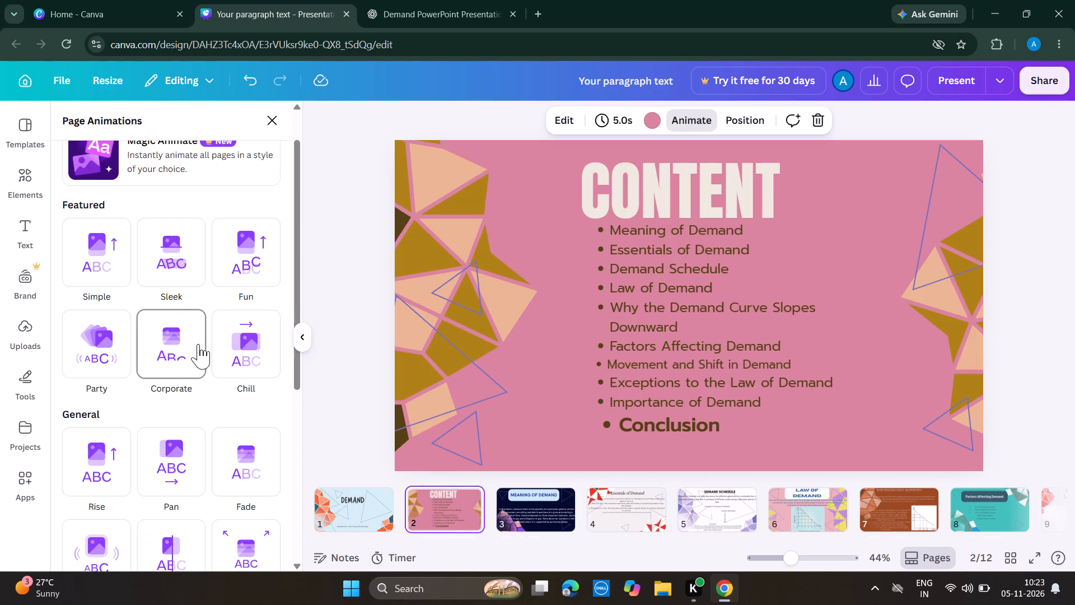
click(191, 354)
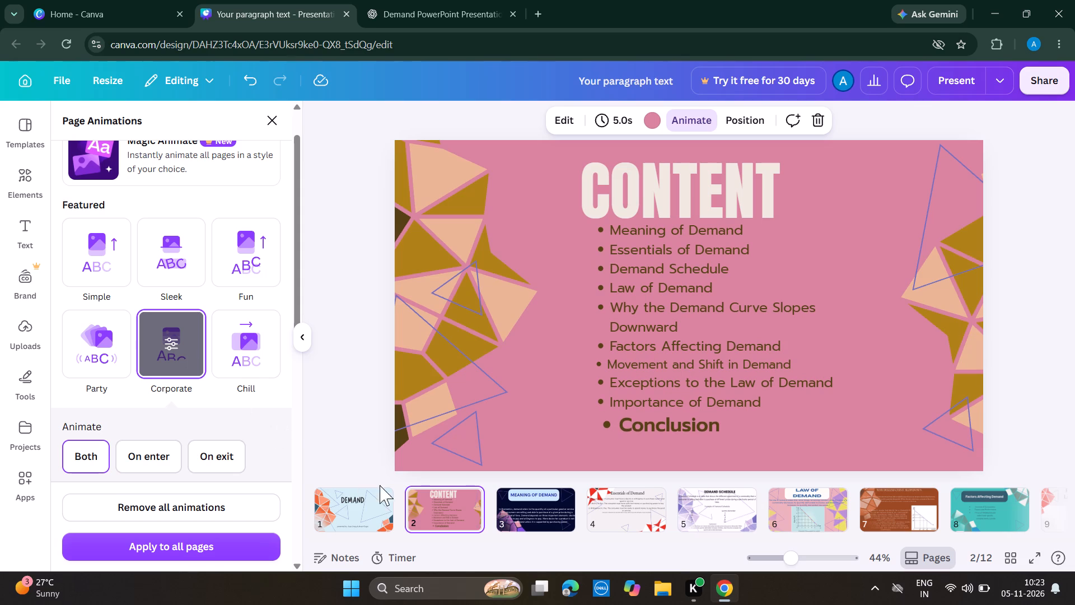
Apply the Breathe page animation to the Meaning of Demand page, after trying Wipe and Pop.
click(507, 515)
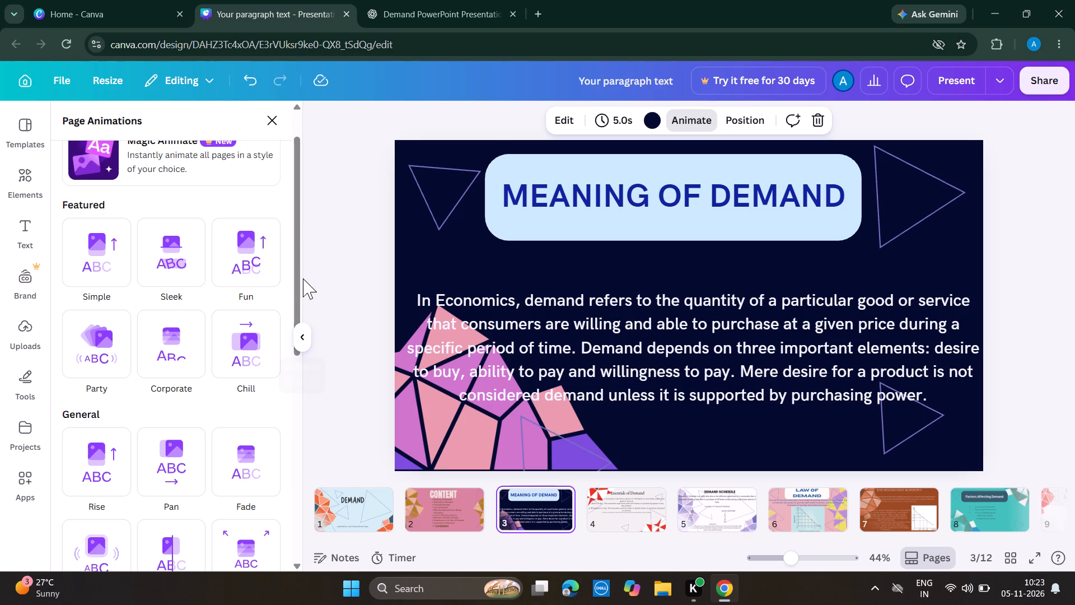
drag(300, 276, 300, 355)
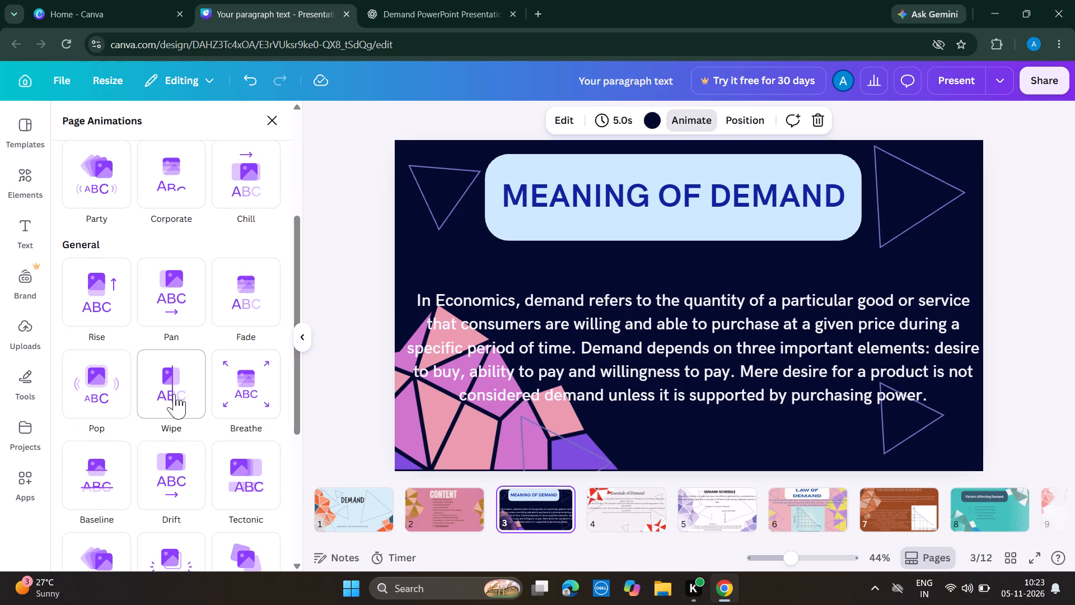
click(138, 394)
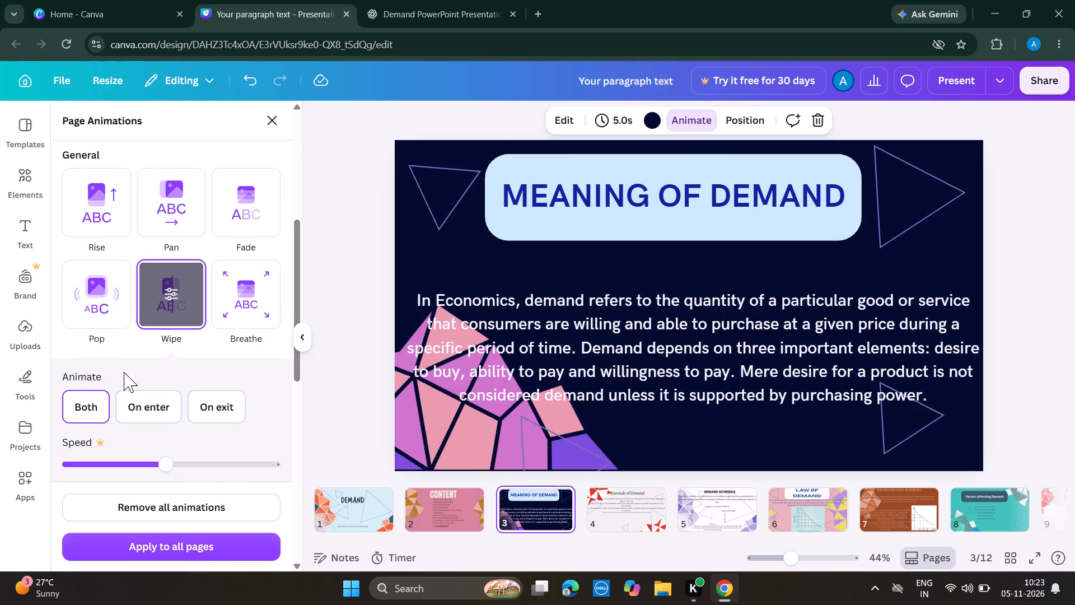
click(105, 318)
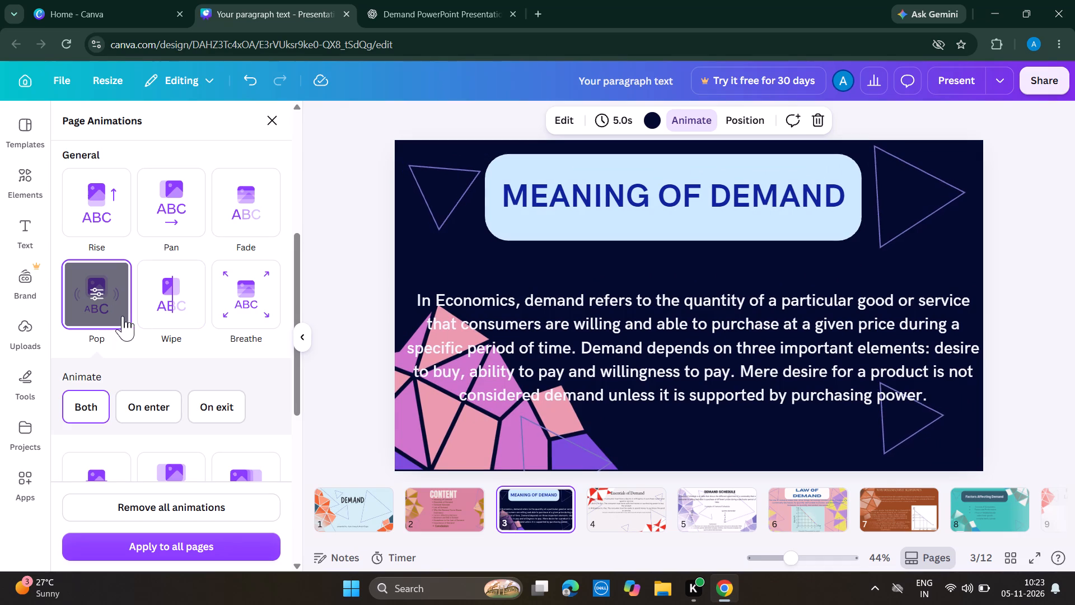
click(246, 319)
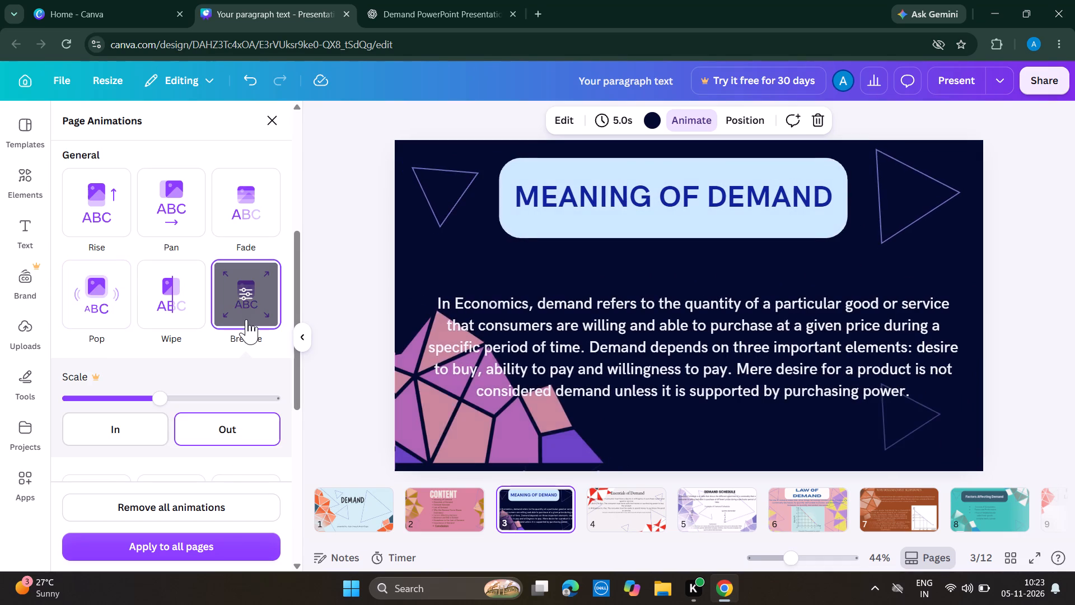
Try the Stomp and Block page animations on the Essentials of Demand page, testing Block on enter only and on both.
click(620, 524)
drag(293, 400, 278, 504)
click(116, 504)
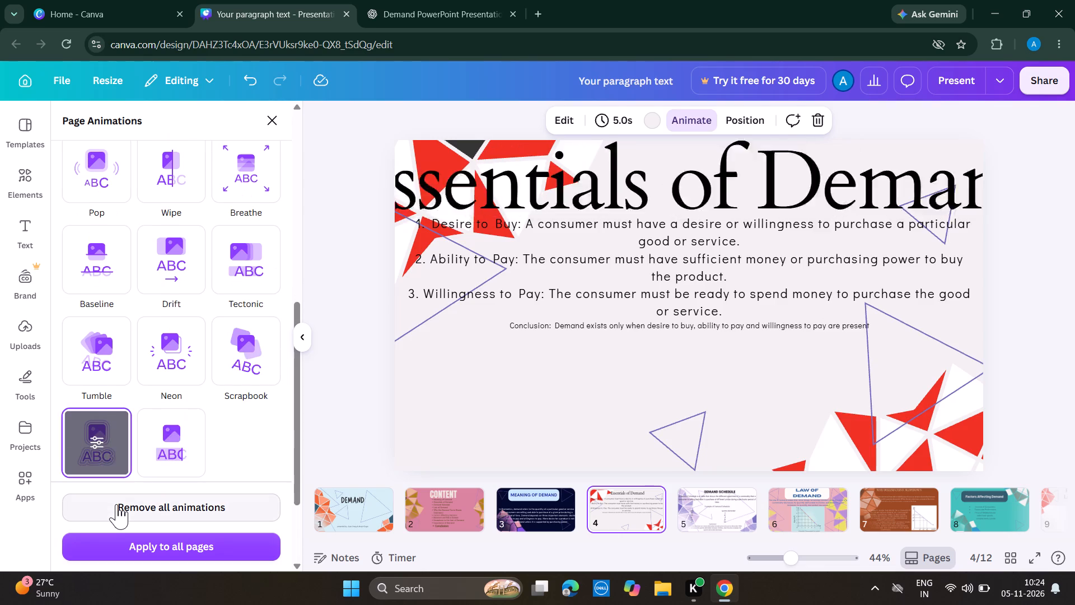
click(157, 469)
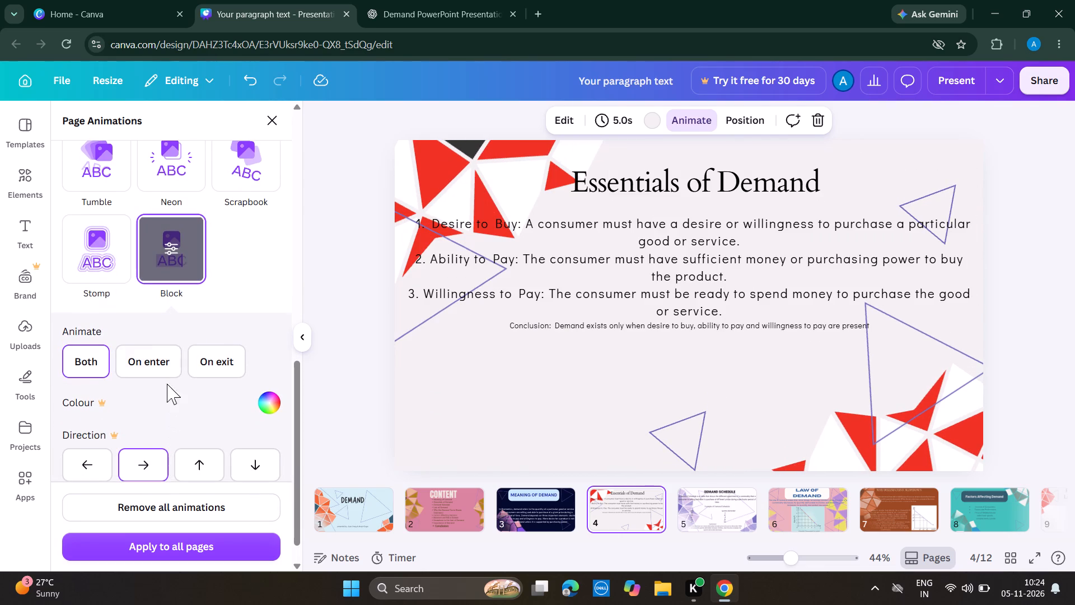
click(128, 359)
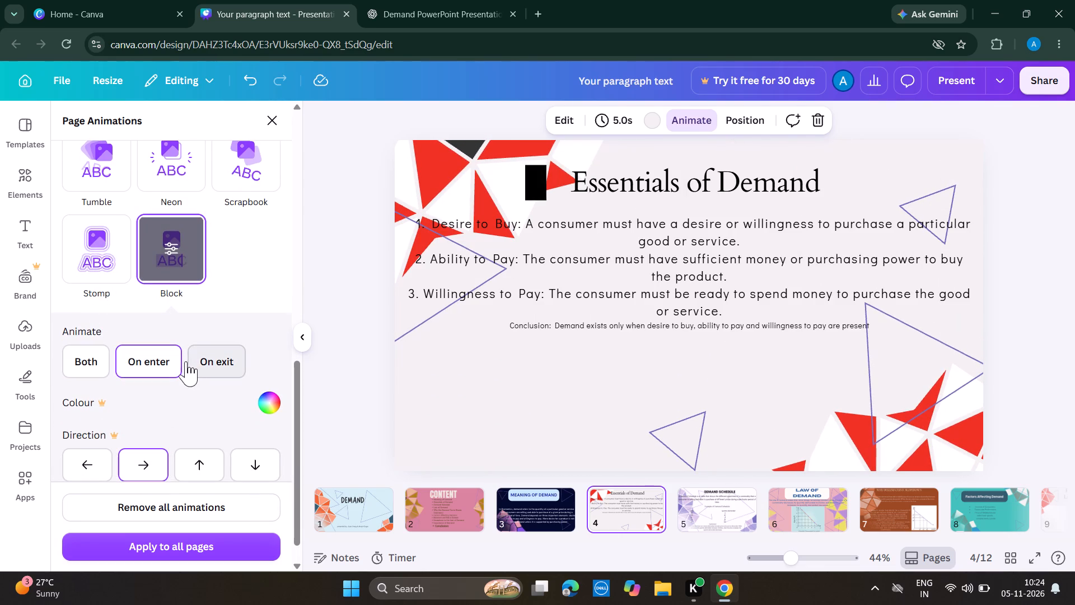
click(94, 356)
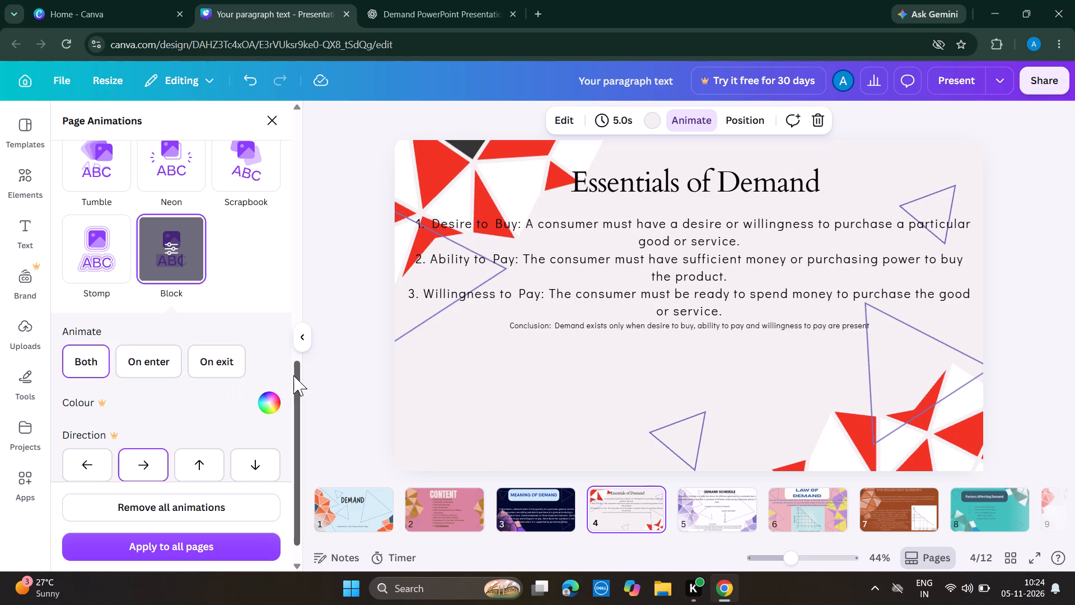
Apply the Tectonic page animation to the Essentials of Demand page, after trying Scrapbook and Drift.
drag(298, 380, 298, 373)
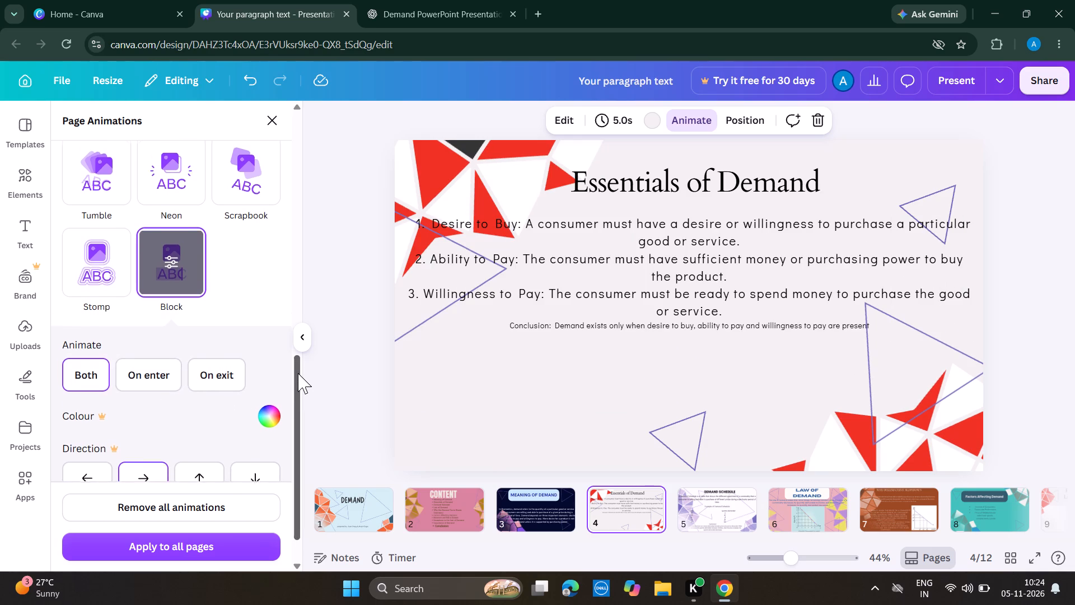
drag(298, 373, 298, 316)
click(265, 320)
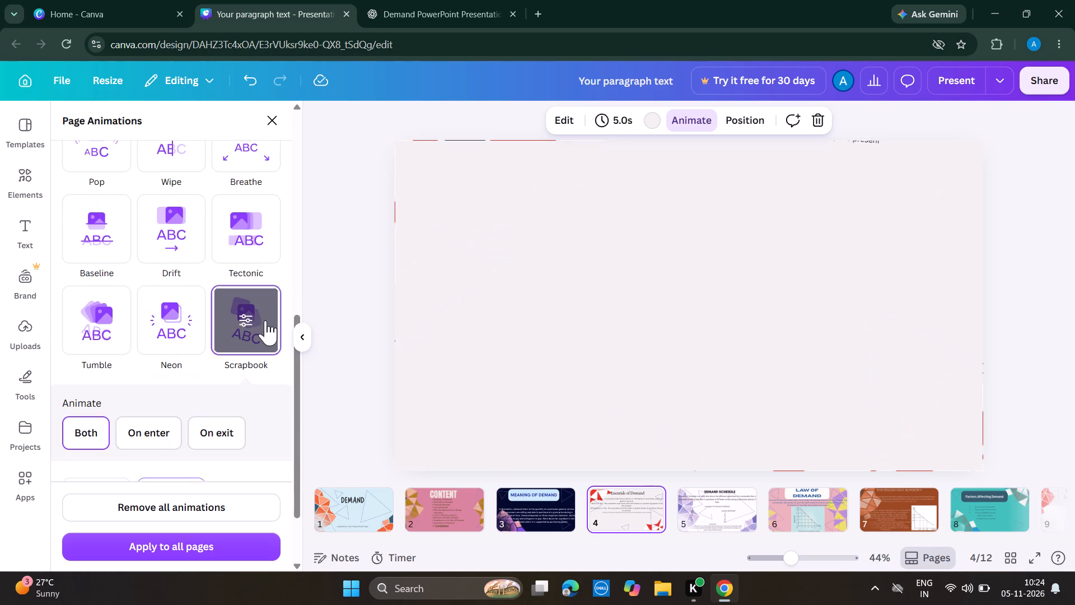
click(265, 320)
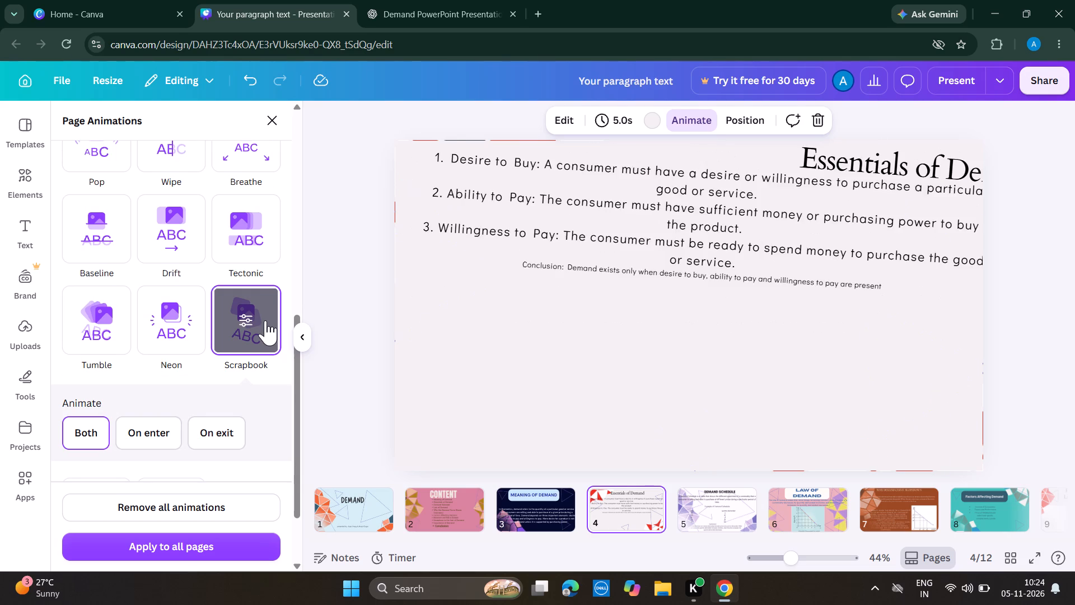
click(184, 234)
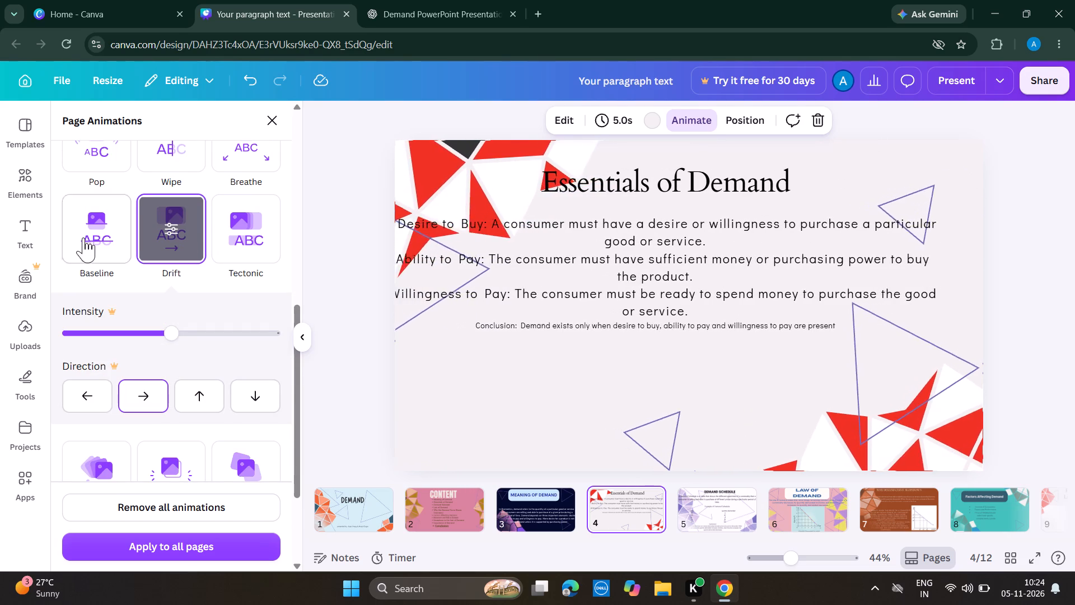
click(232, 245)
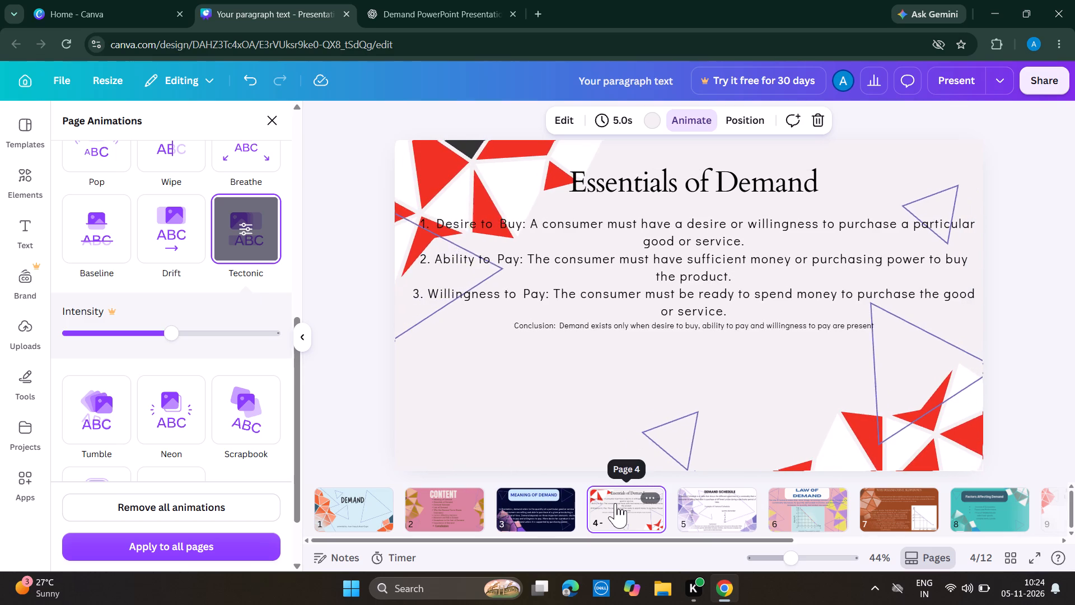
Apply the Simple page animation to the Demand Schedule page.
click(707, 507)
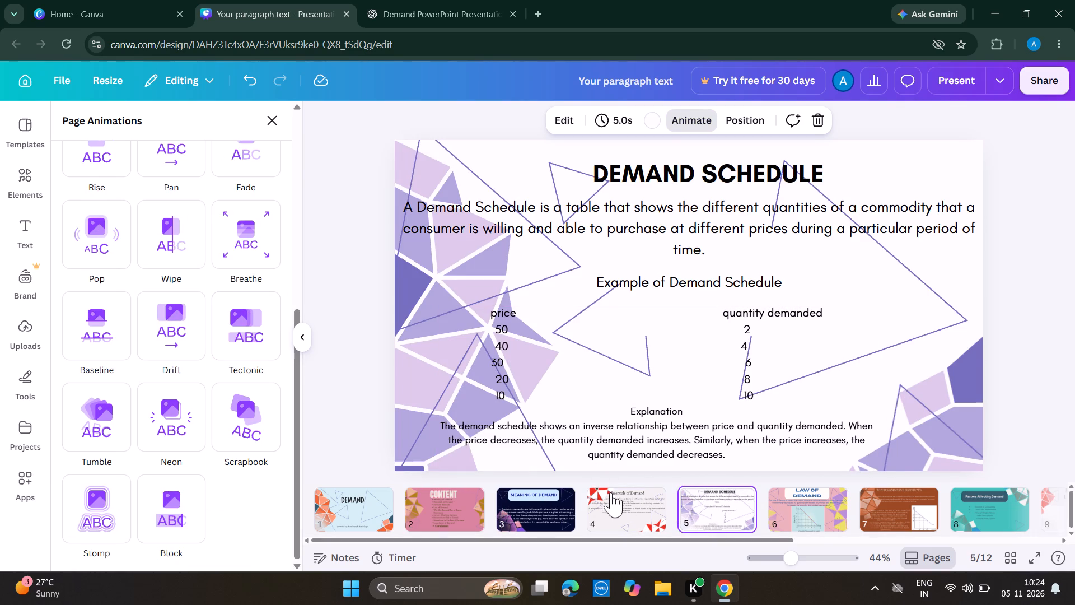
click(625, 504)
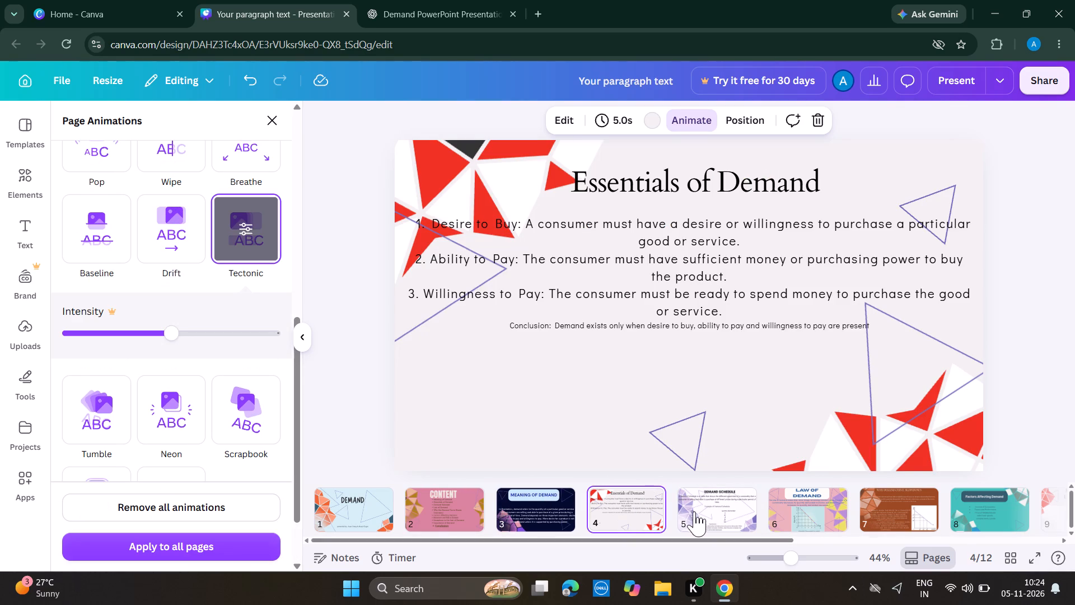
click(690, 511)
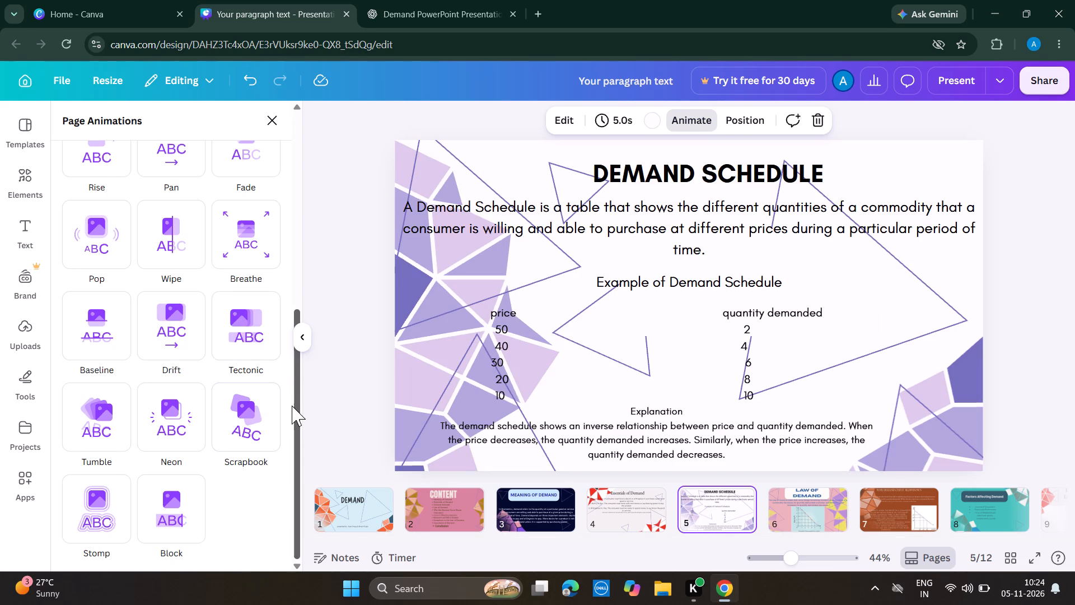
drag(292, 406, 311, 274)
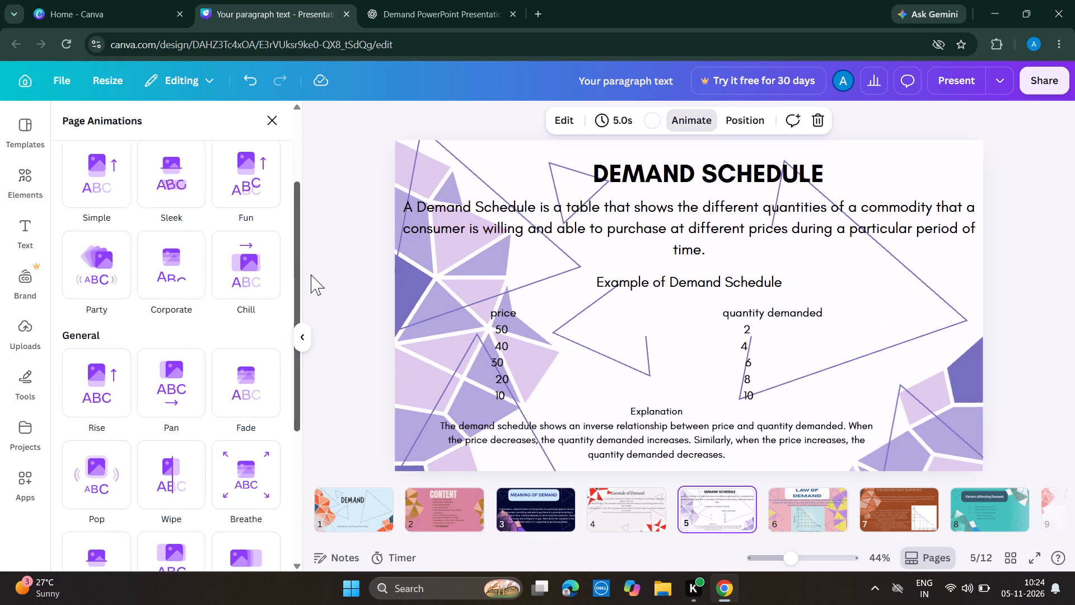
drag(311, 274, 312, 272)
click(118, 191)
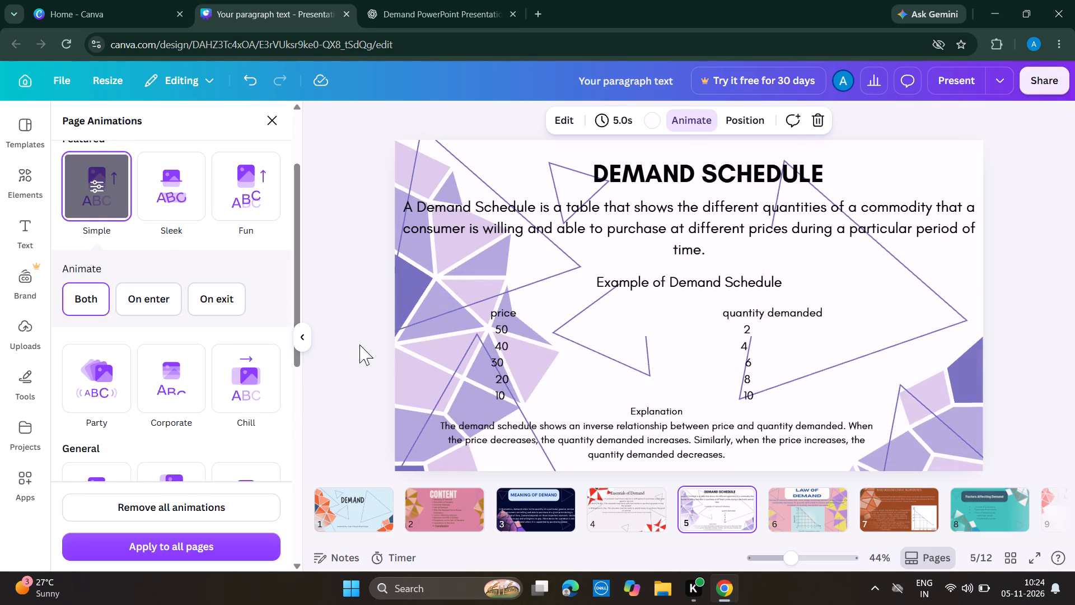
Apply the Chill page animation to the Law of Demand page, after trying Corporate.
click(795, 507)
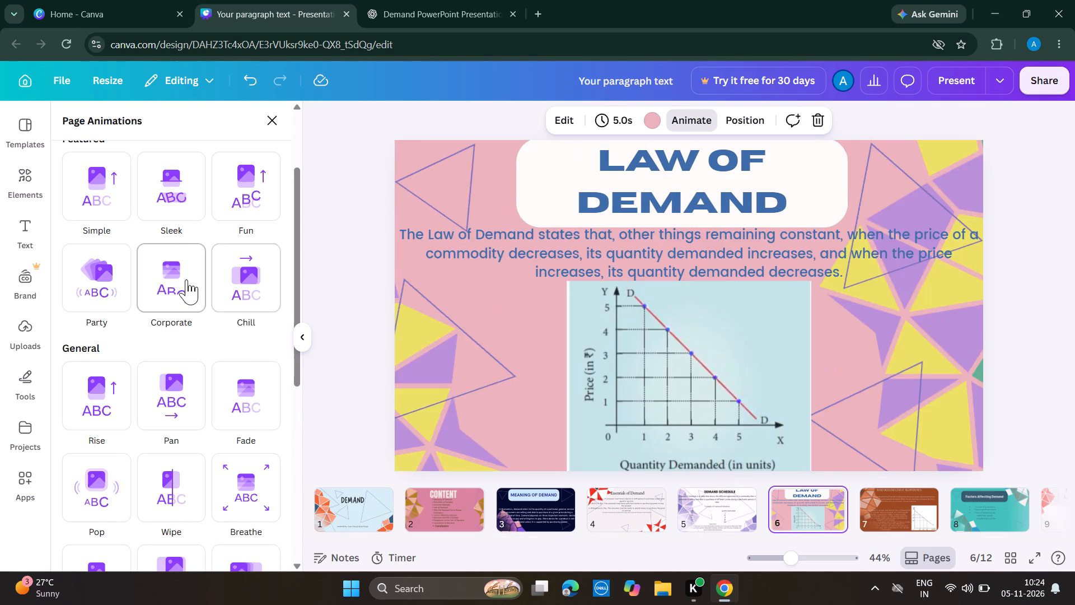
click(186, 280)
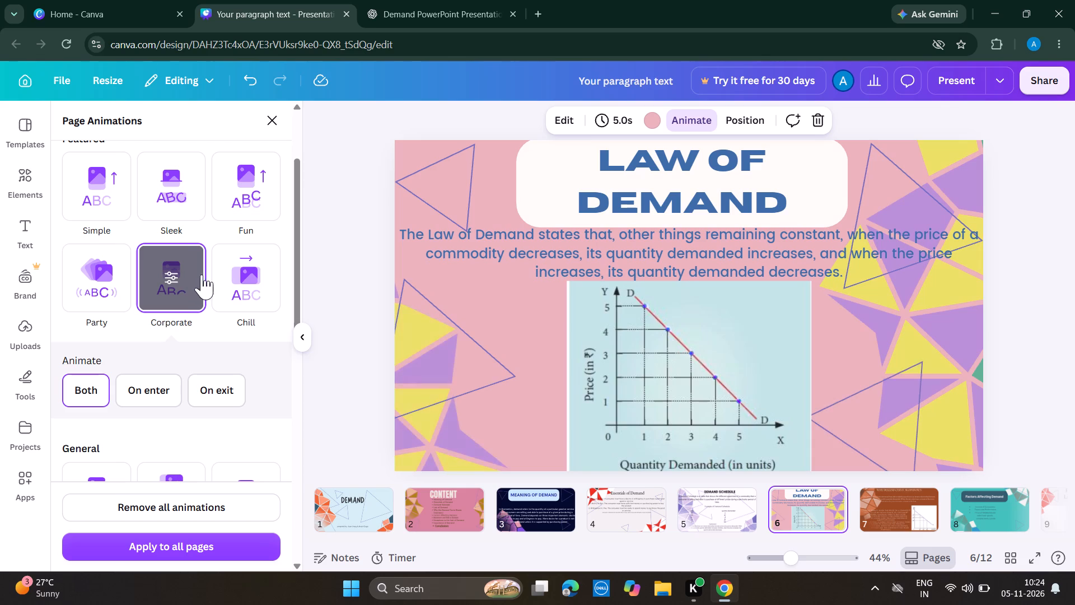
click(237, 273)
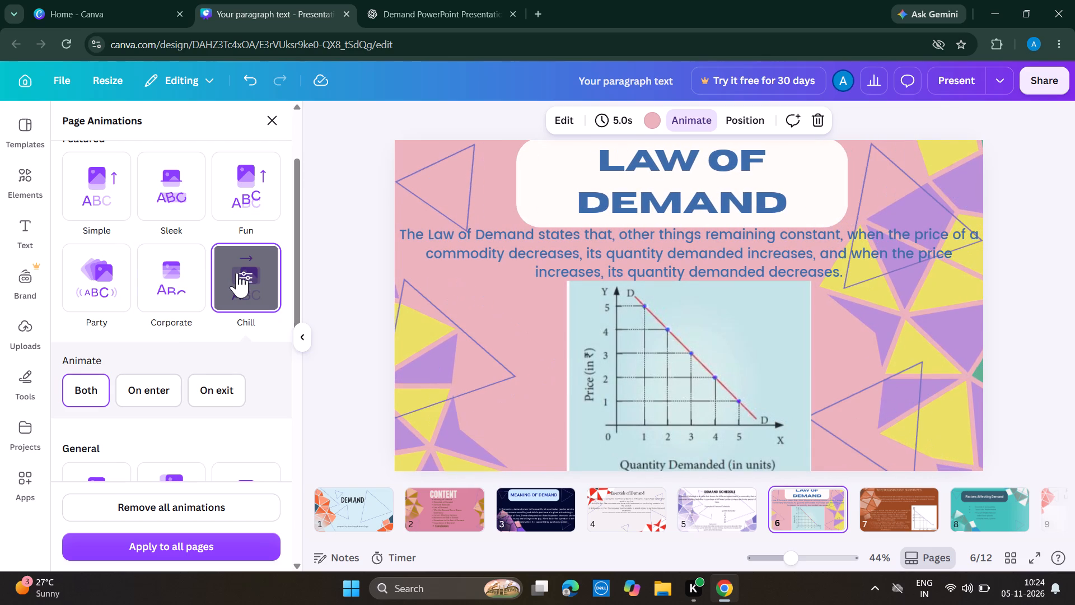
Apply the Fun page animation to the page on why the demand curve slopes down.
click(866, 507)
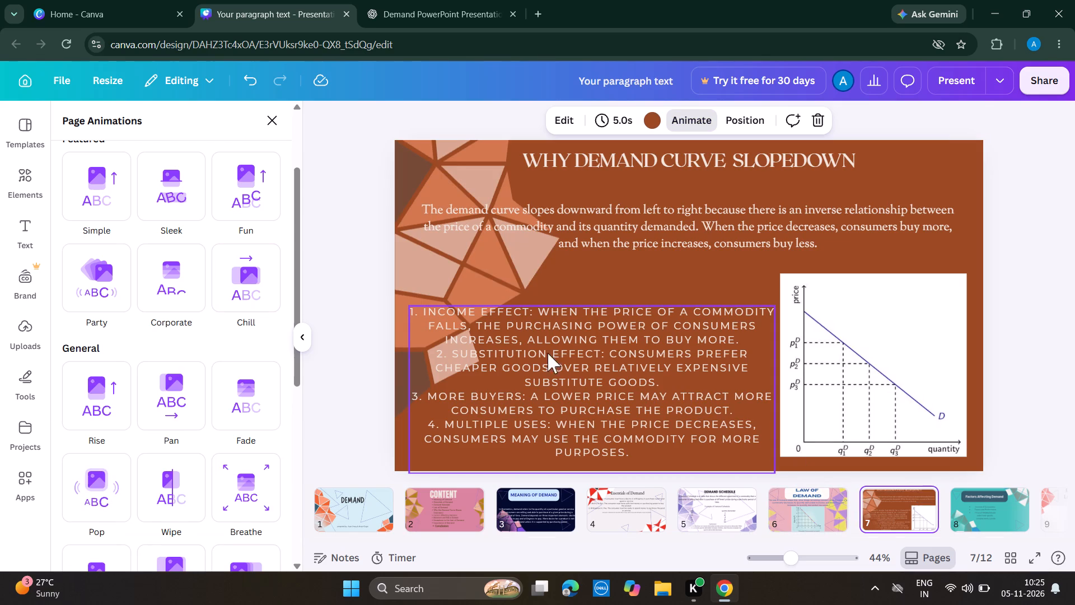
click(259, 197)
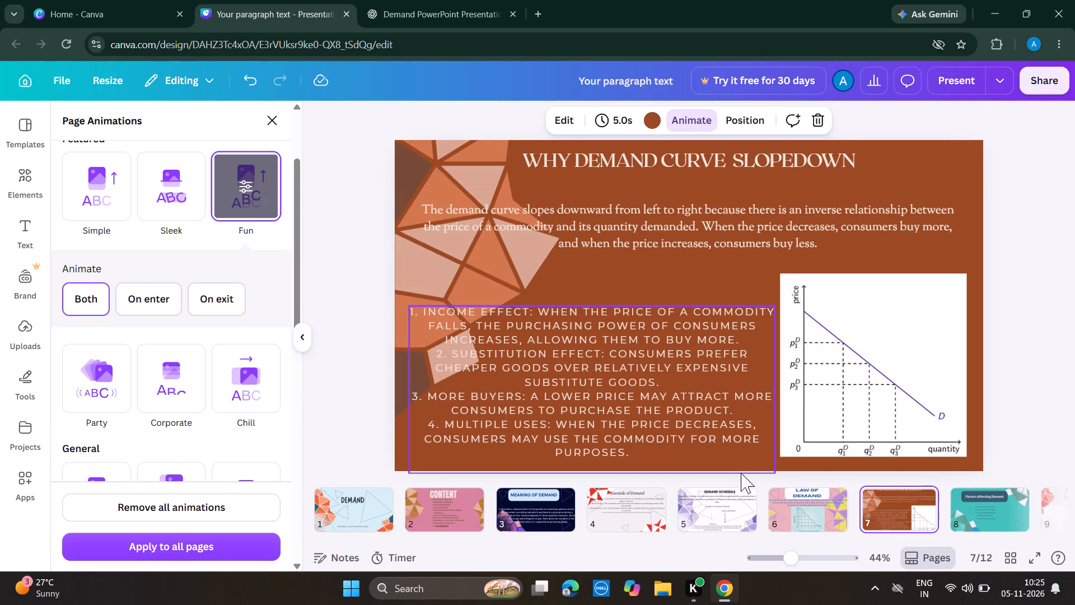
Apply the Sleek page animation to the Factors Affecting Demand page.
click(975, 524)
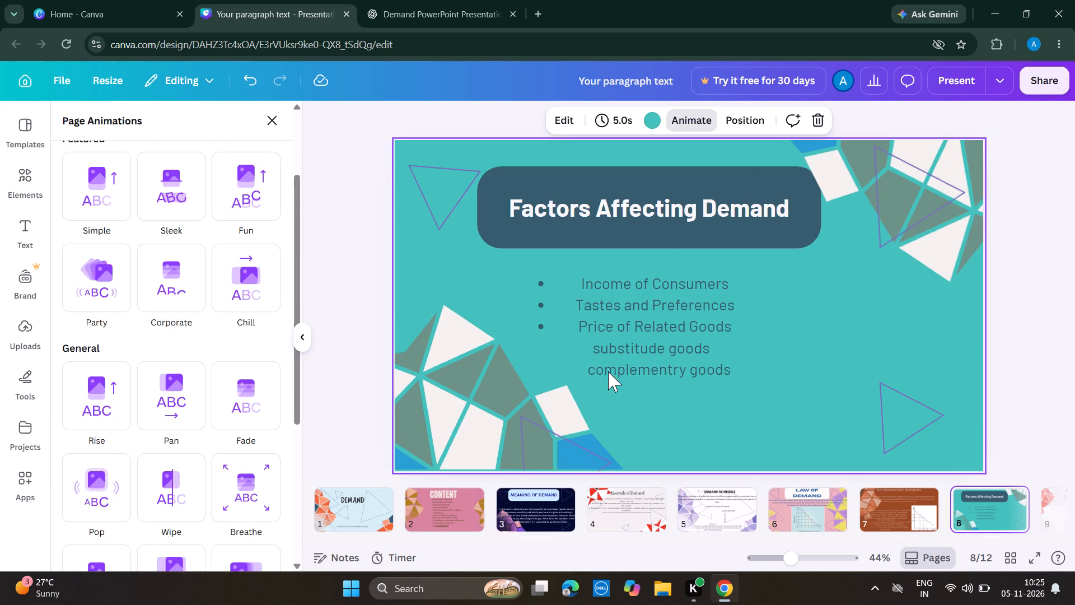
click(191, 193)
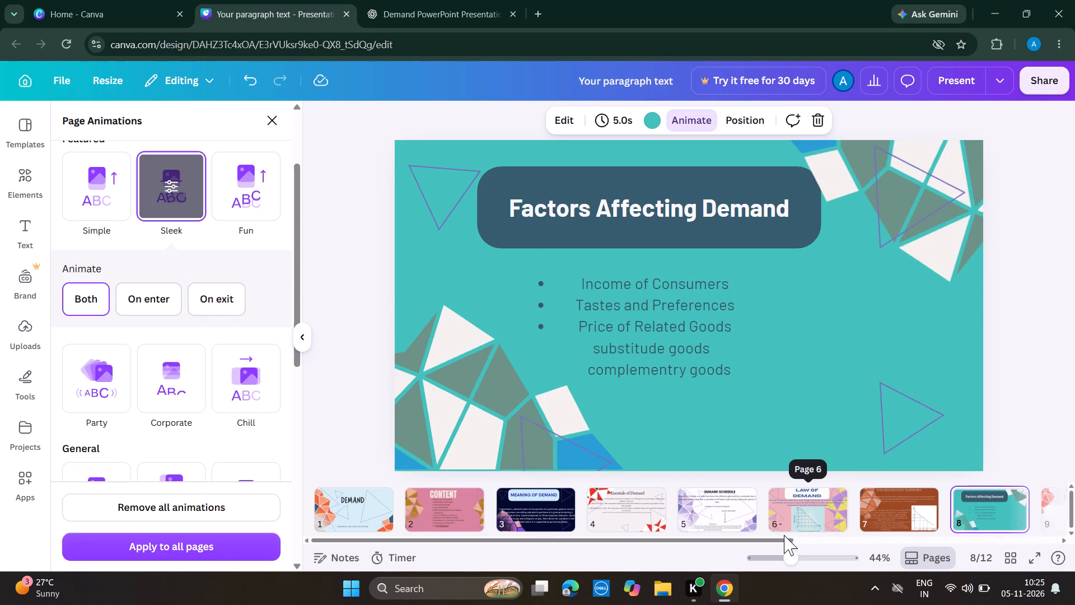
Apply the Corporate page animation to page 9, on the exception of the law of demand, after trying Party.
drag(781, 537, 976, 570)
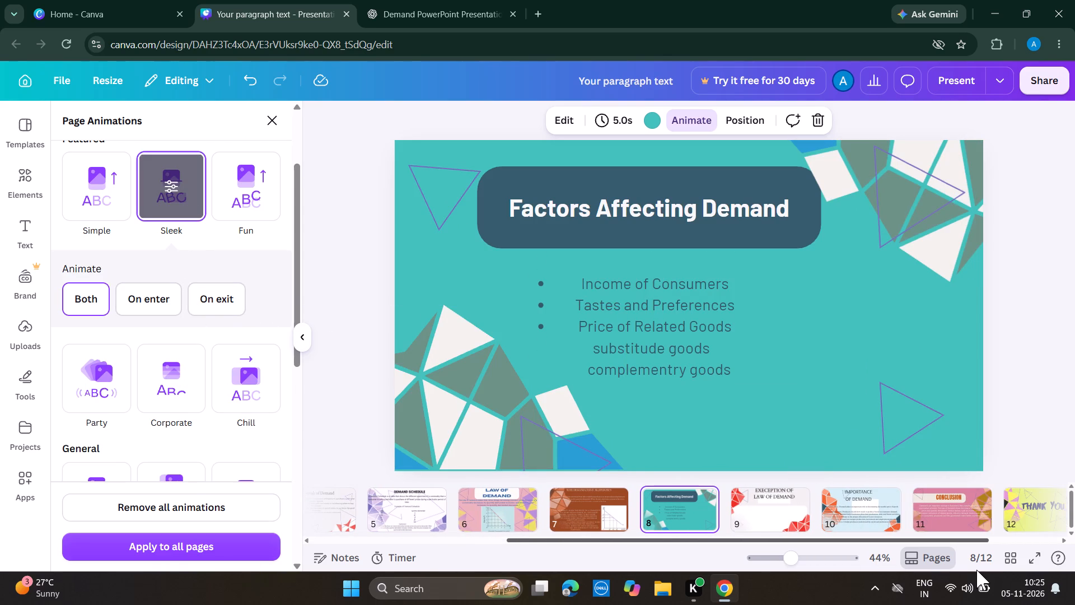
drag(976, 570, 1018, 565)
click(722, 494)
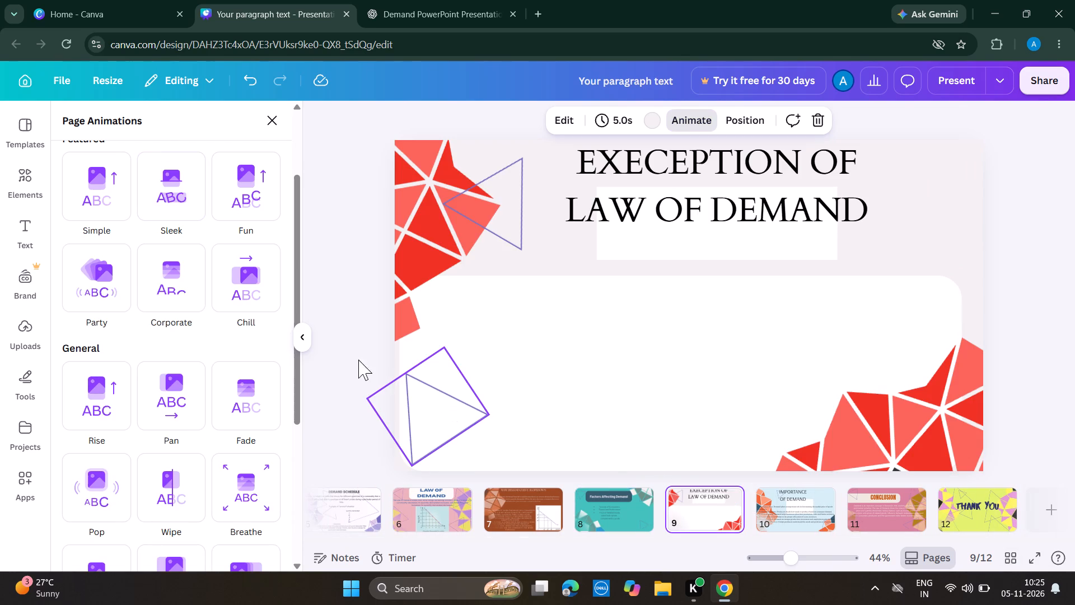
click(81, 273)
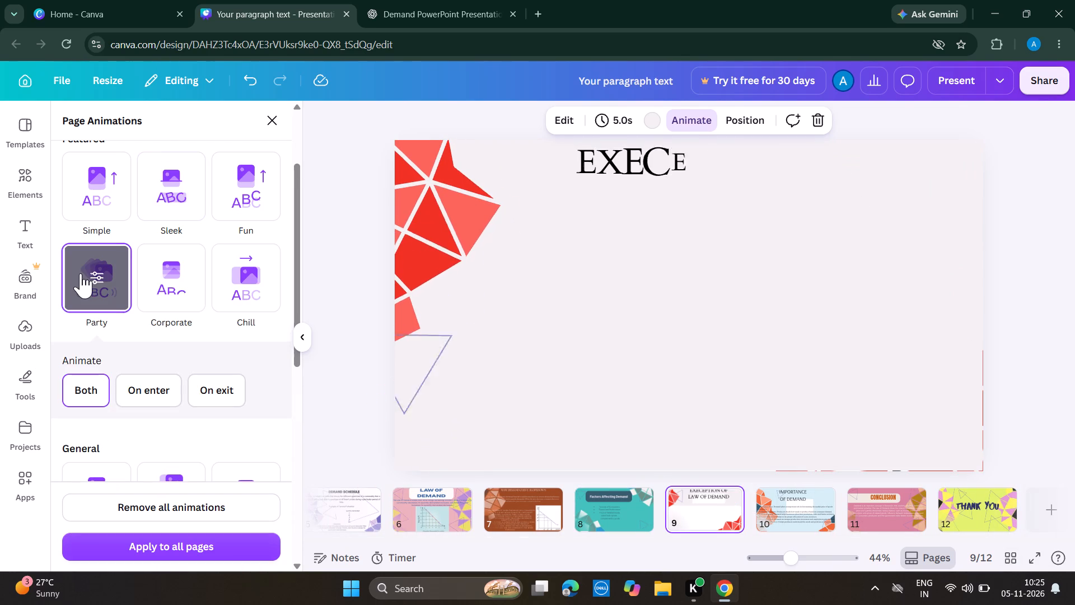
click(172, 277)
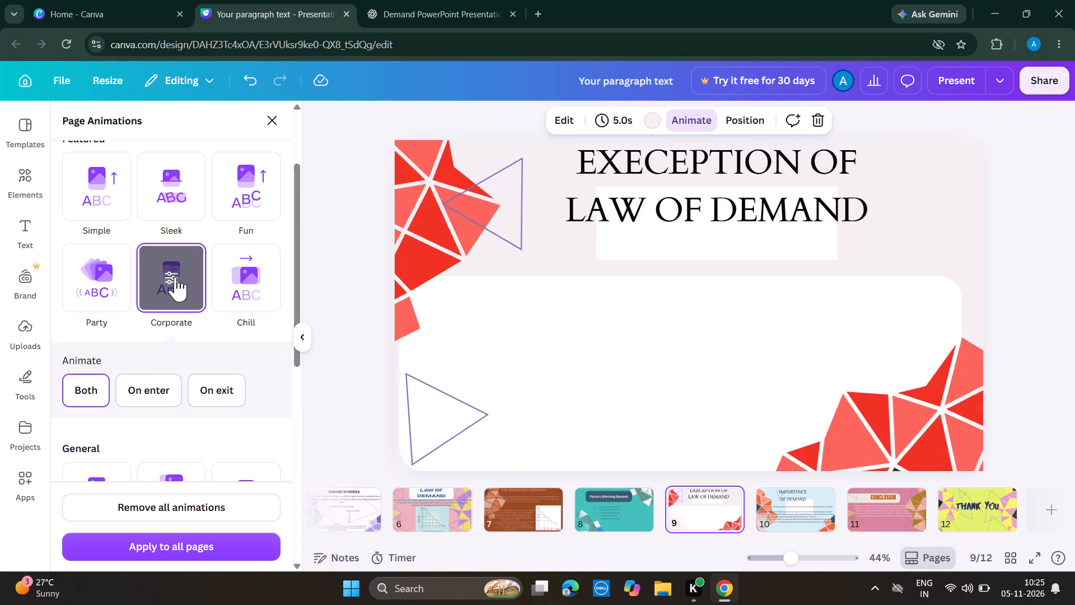
Apply the Rise page animation to the Importance of Demand page, after trying Pan at a slower speed.
click(793, 507)
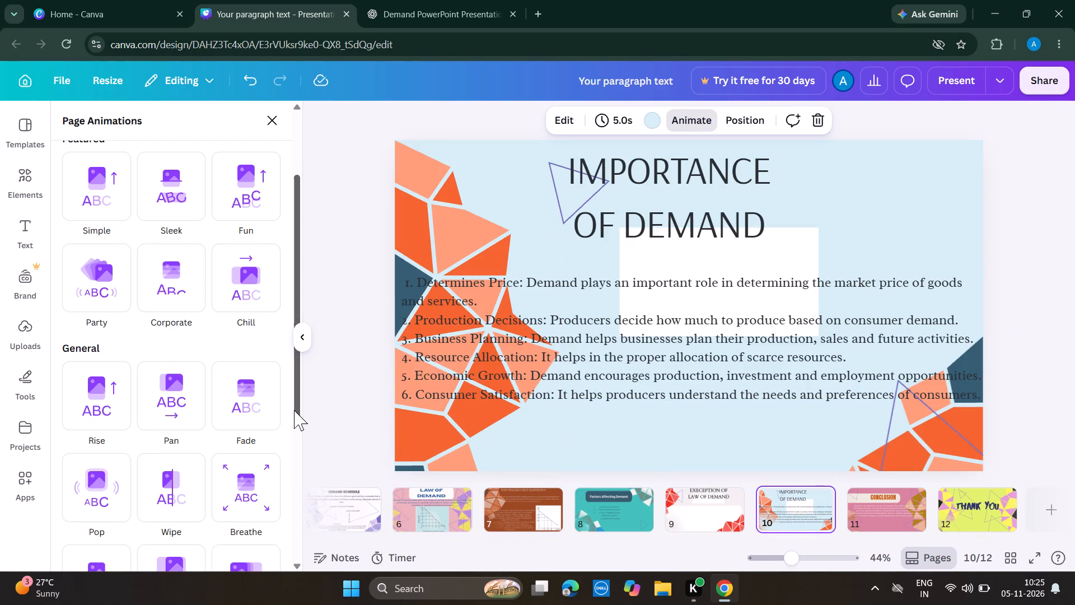
click(166, 429)
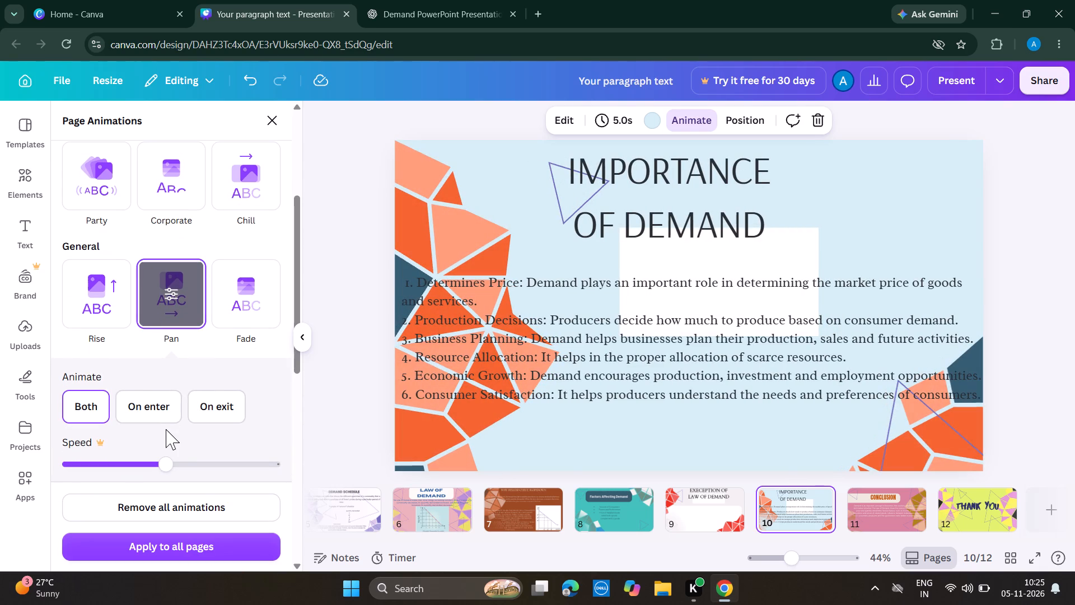
drag(175, 472, 130, 471)
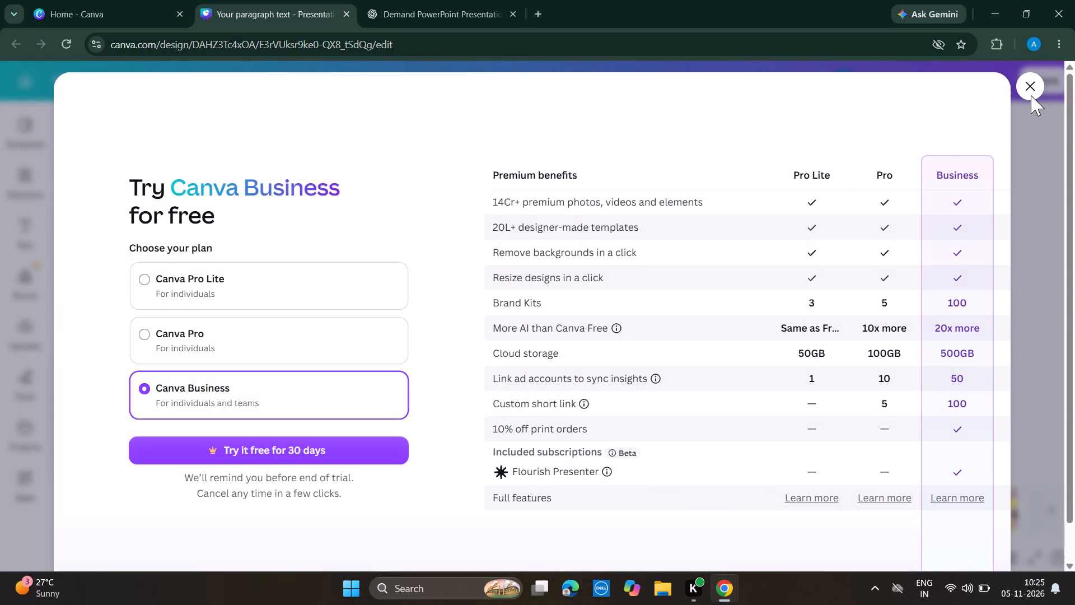
click(1031, 94)
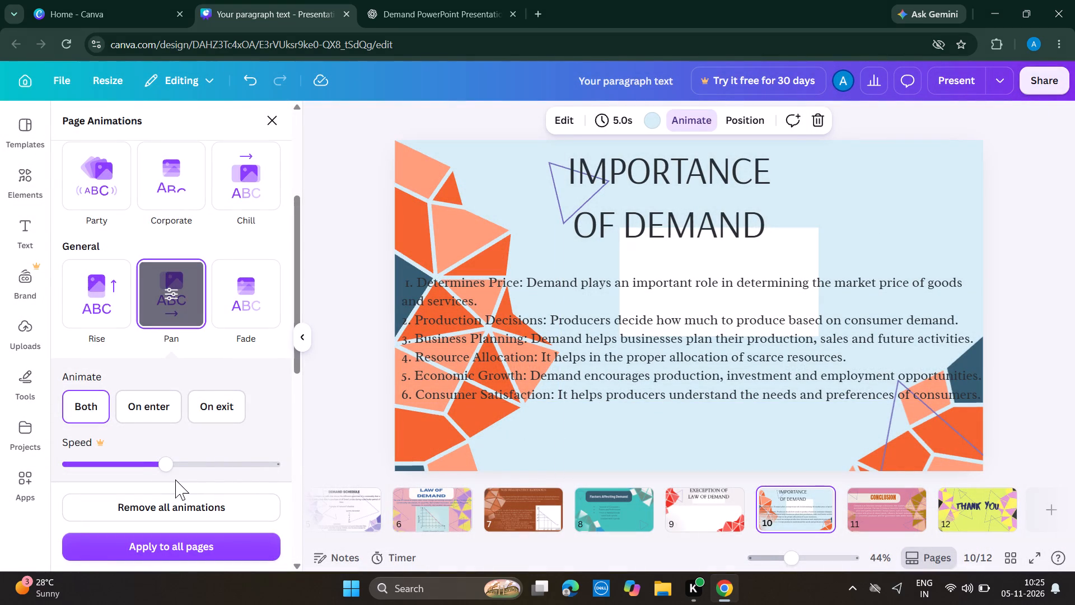
drag(172, 474, 156, 469)
drag(156, 469, 144, 469)
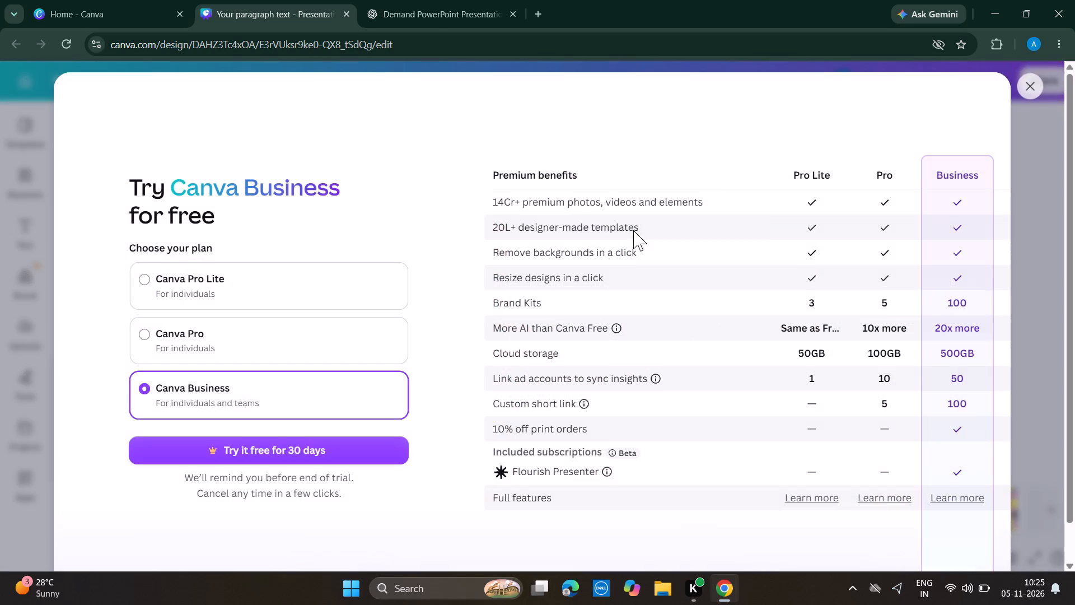
click(1035, 83)
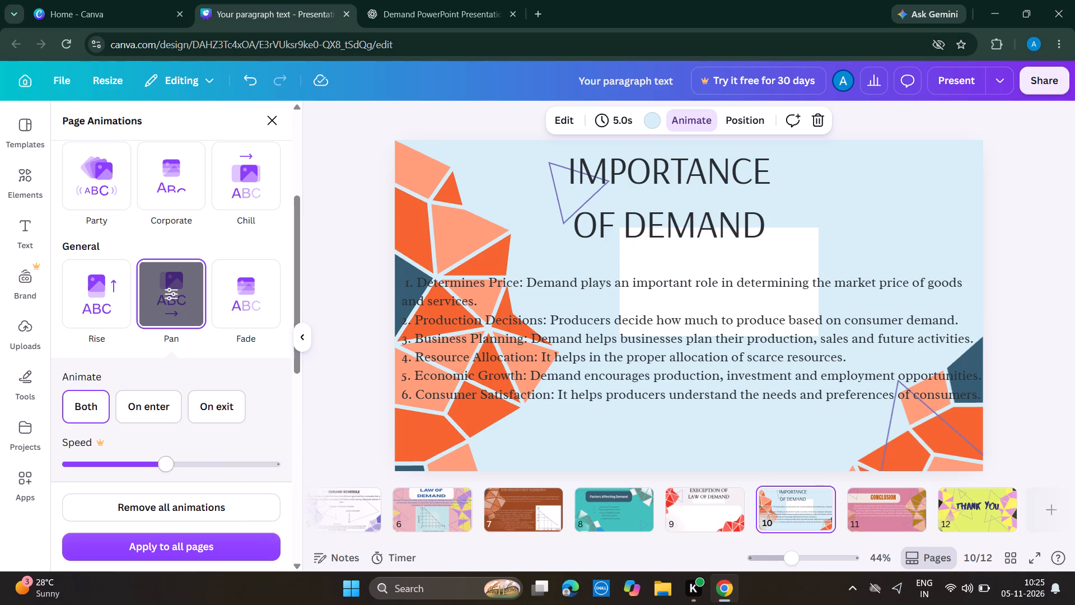
click(117, 305)
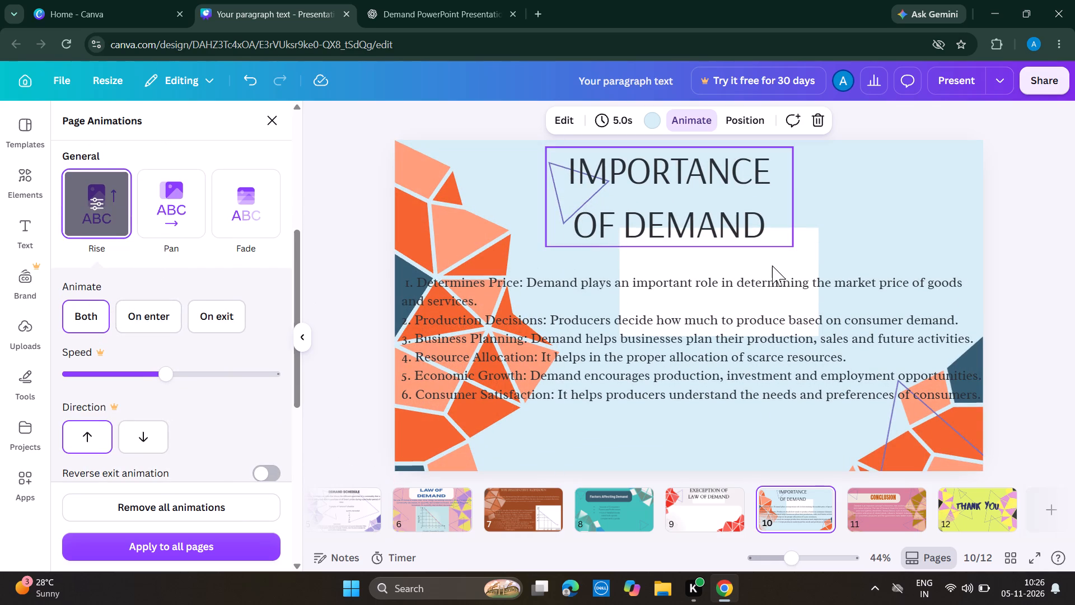
Delete the white rectangle behind the text on the Importance of Demand page.
click(772, 266)
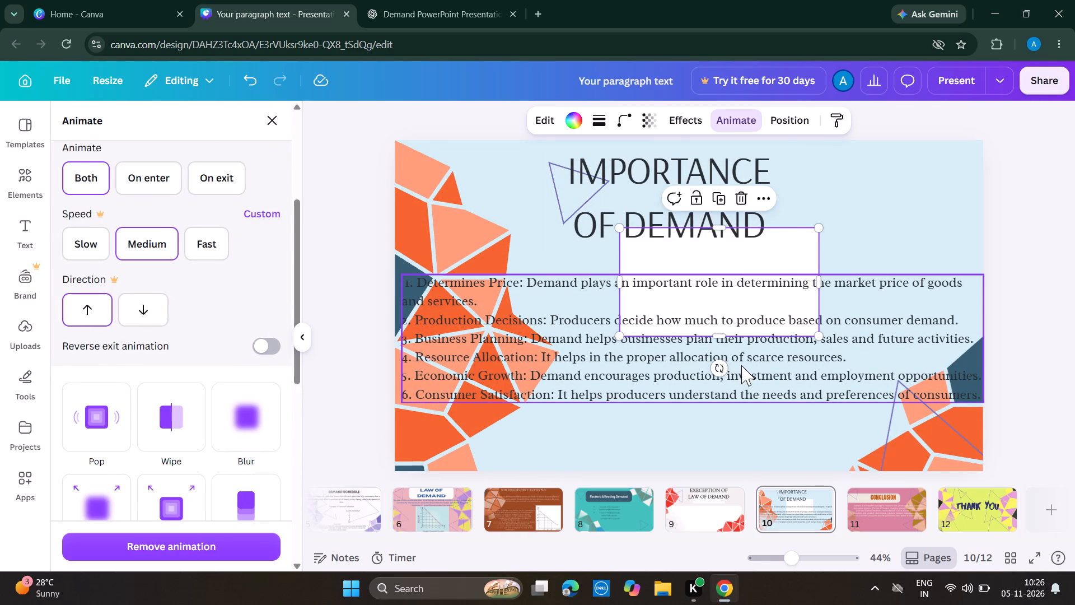
click(744, 202)
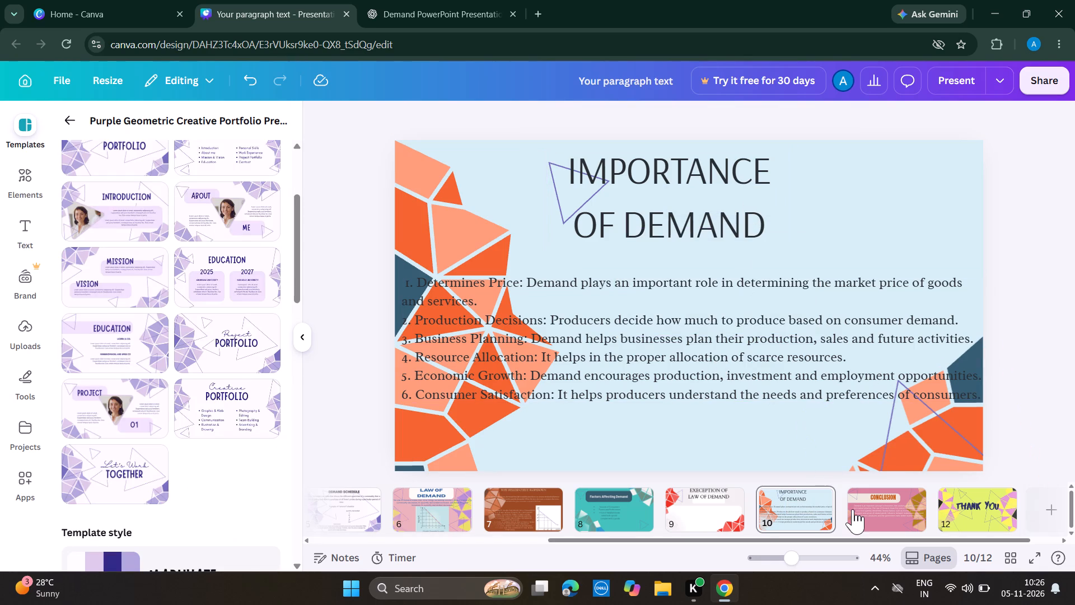
Reselect the Rise page animation for the whole Importance of Demand page.
click(838, 196)
click(541, 120)
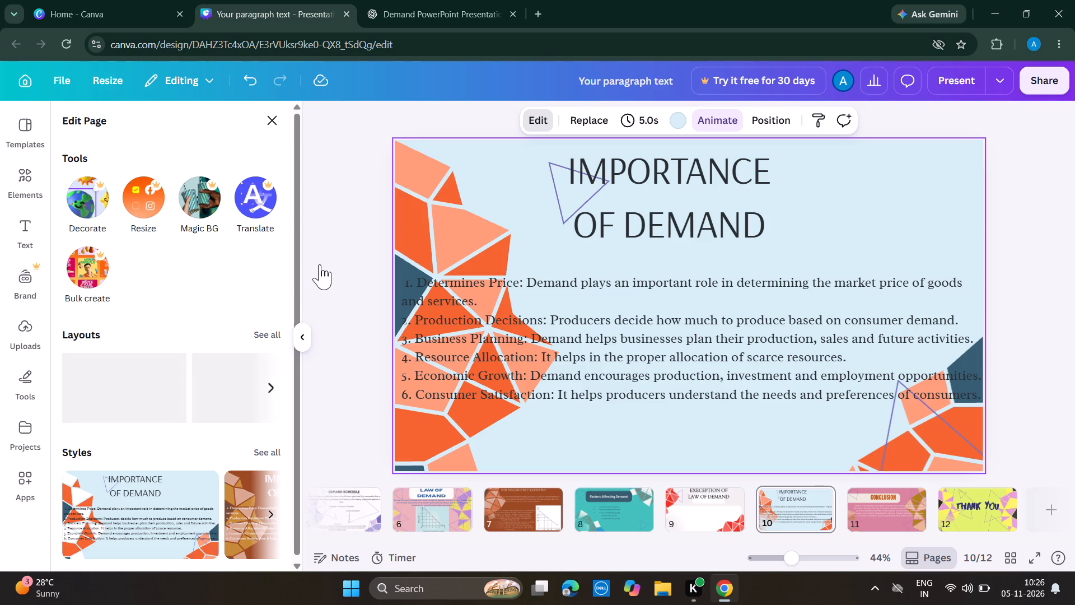
click(723, 119)
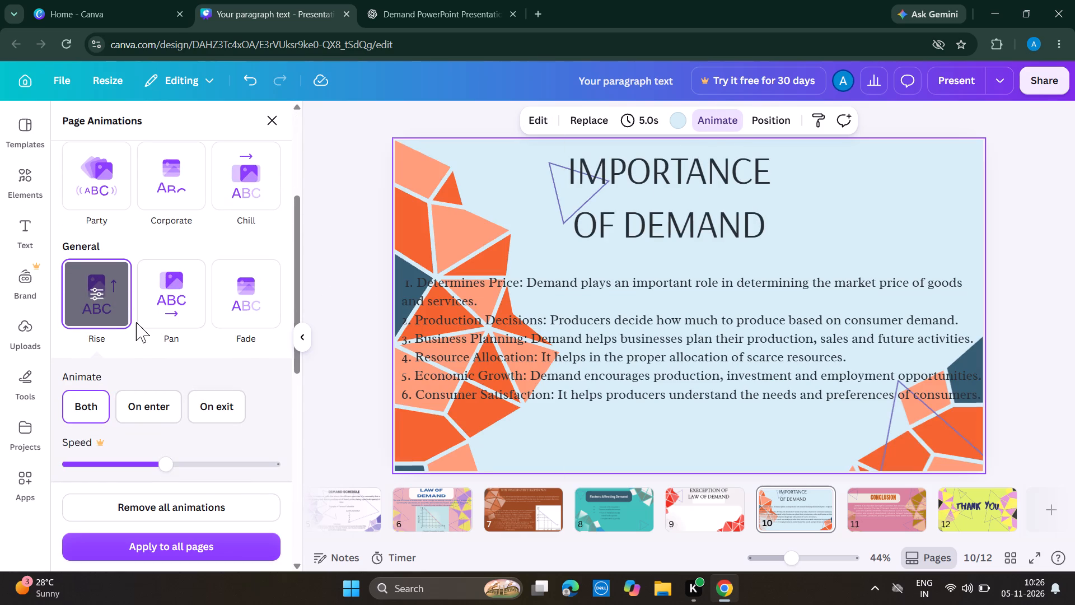
click(97, 300)
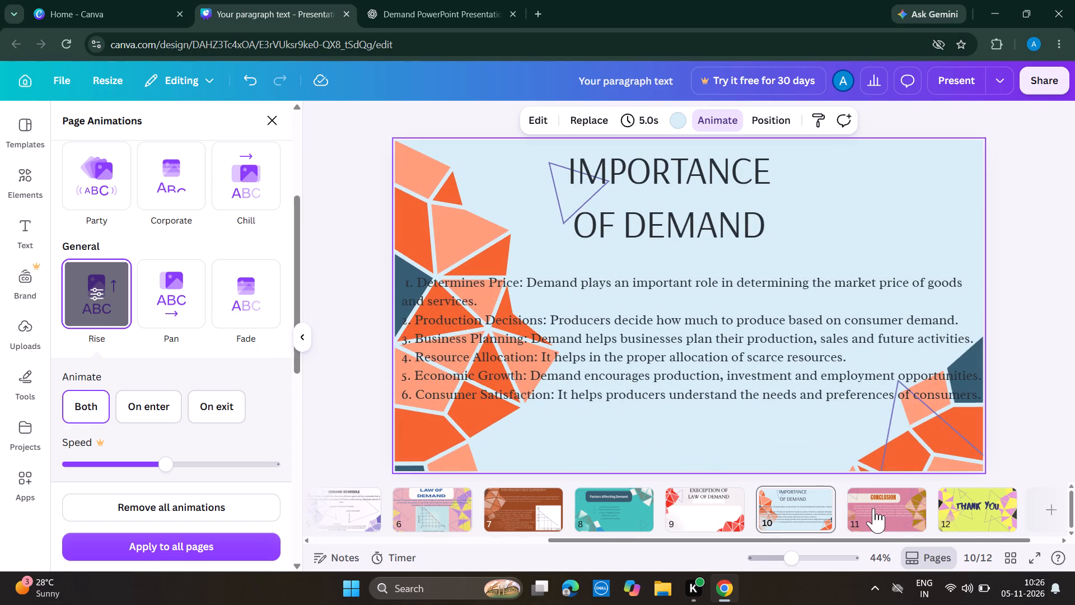
Apply the Pan page animation to the Conclusion page.
click(876, 509)
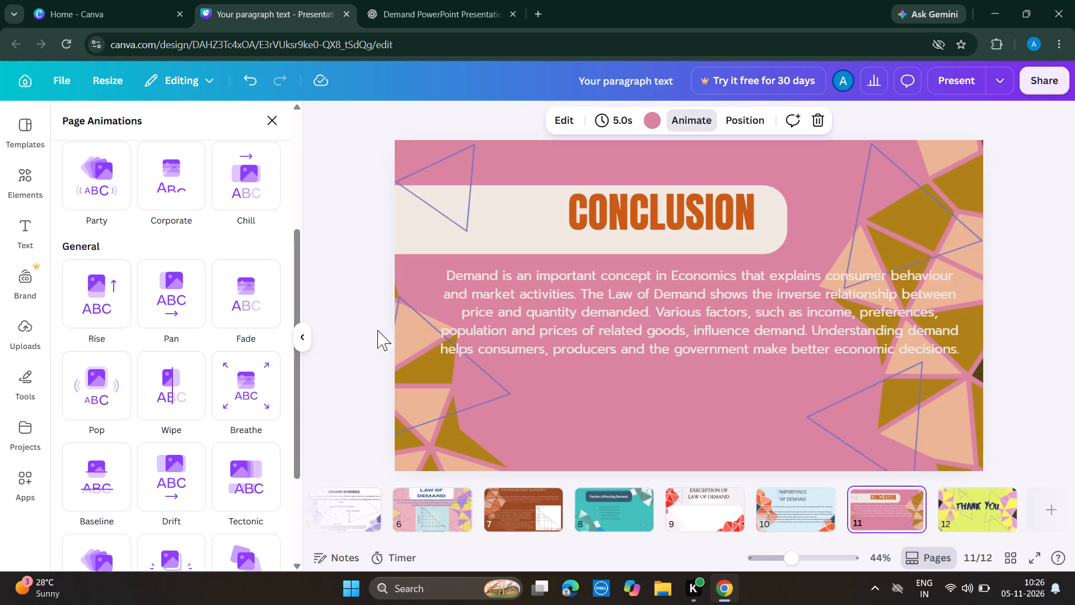
click(156, 296)
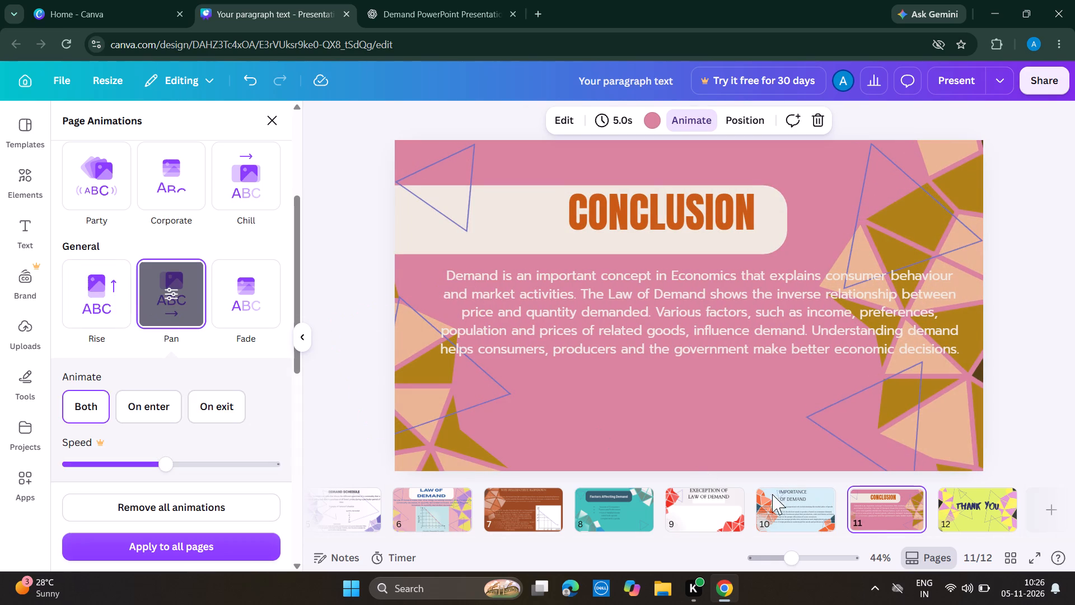
Apply the Breathe page animation to the closing Thank You page.
click(974, 513)
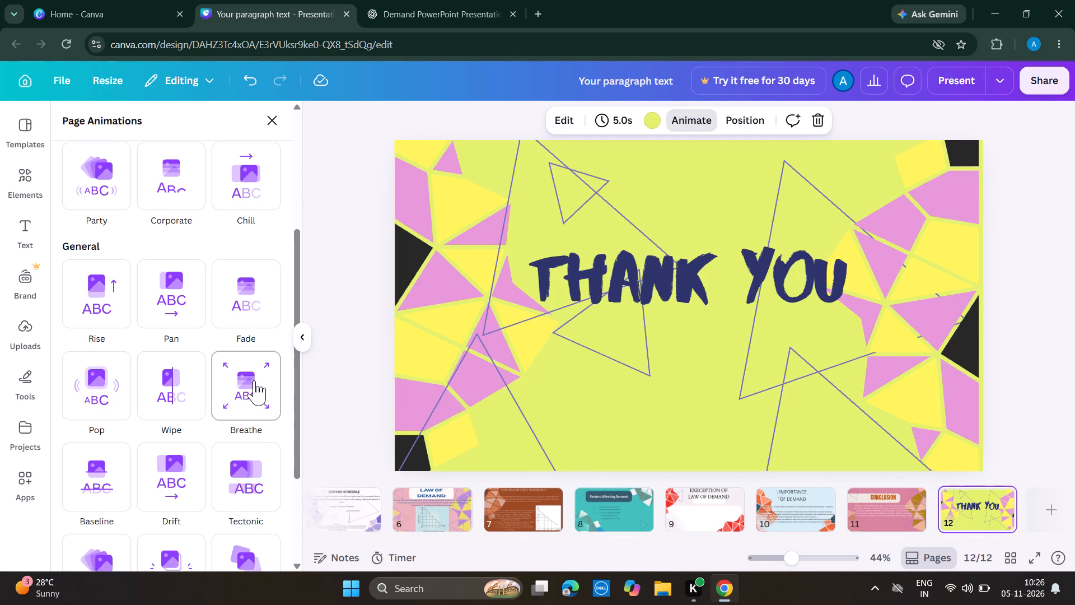
click(254, 380)
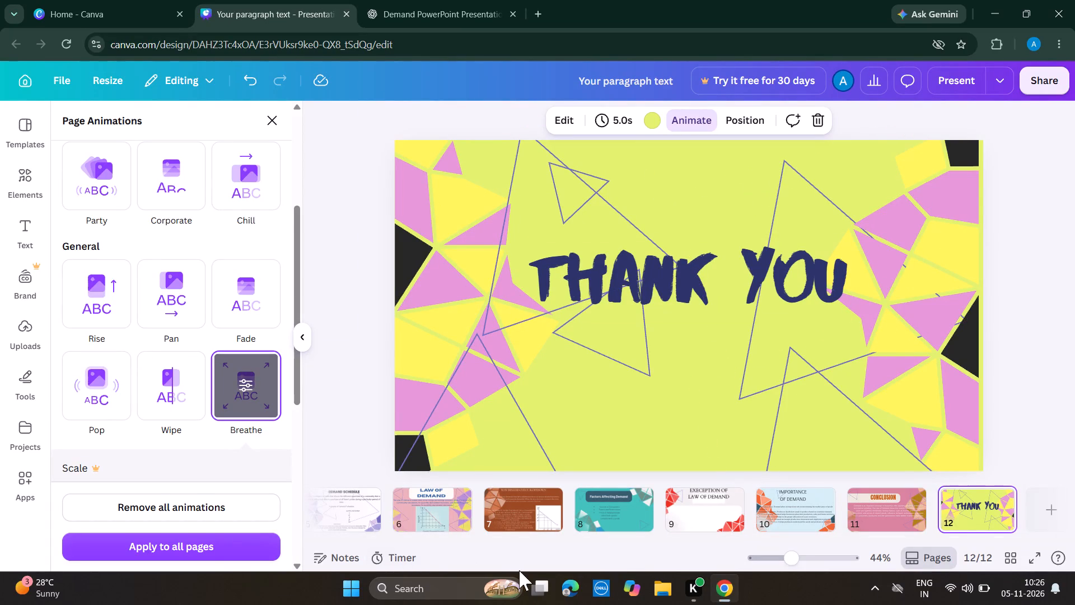
Download all pages of the presentation as a Microsoft PowerPoint document and dismiss the sharing prompt.
drag(626, 537, 488, 538)
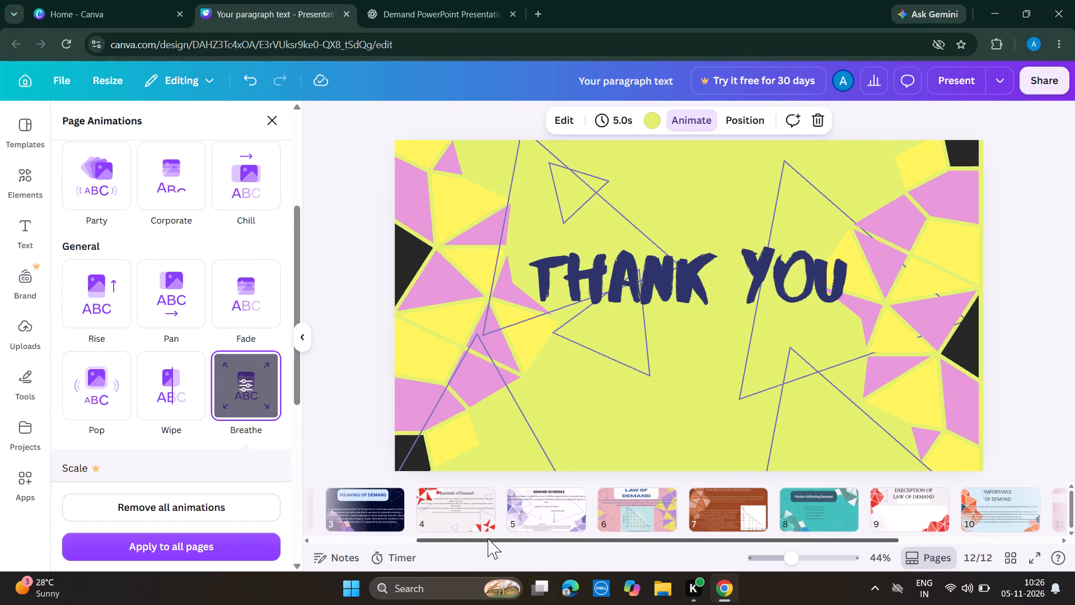
drag(488, 538, 304, 552)
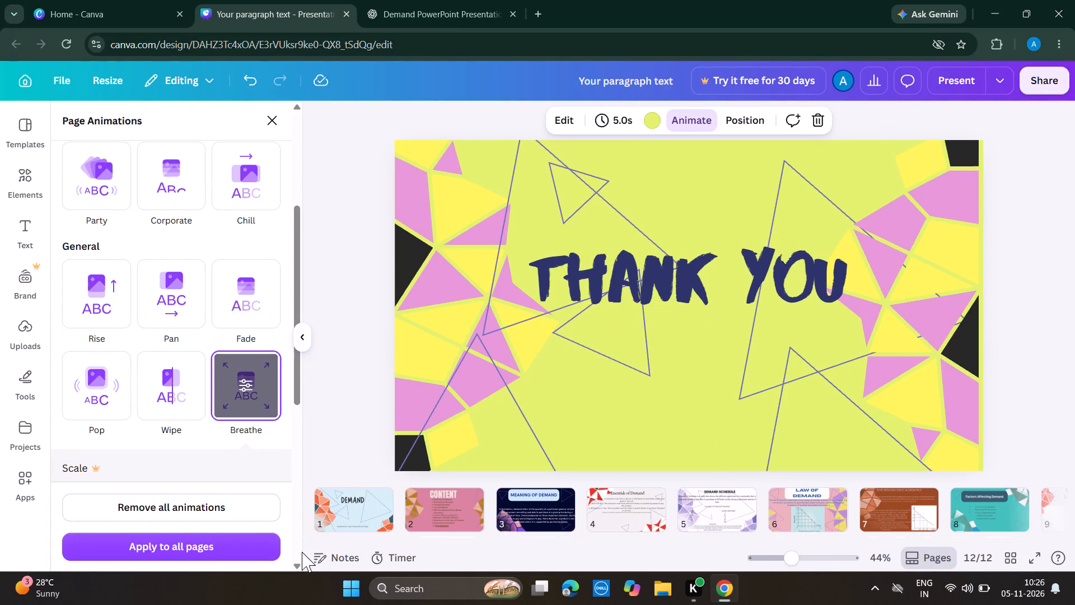
click(1034, 78)
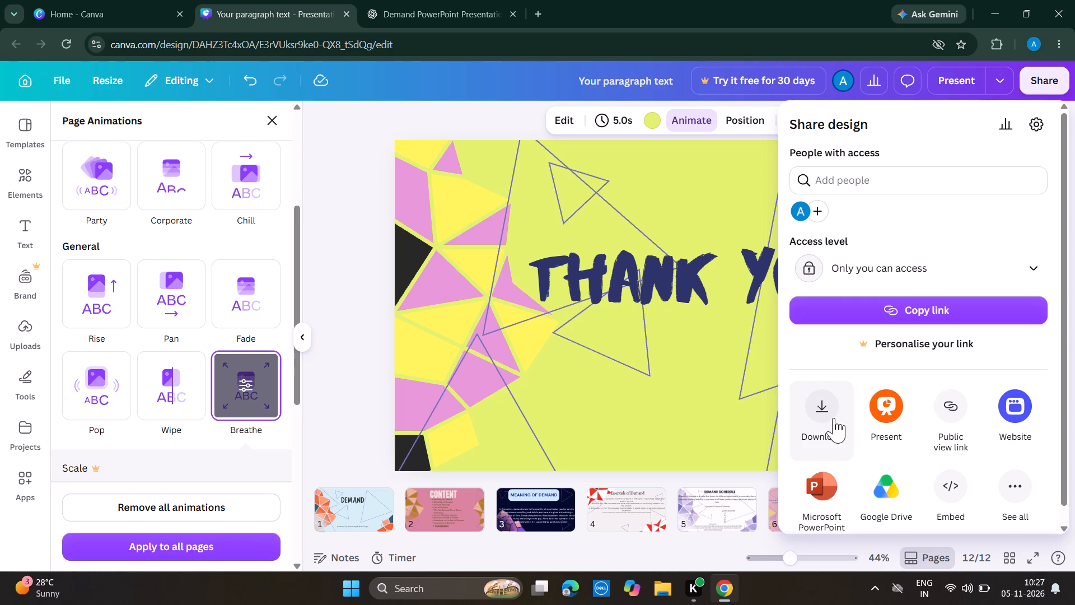
click(816, 495)
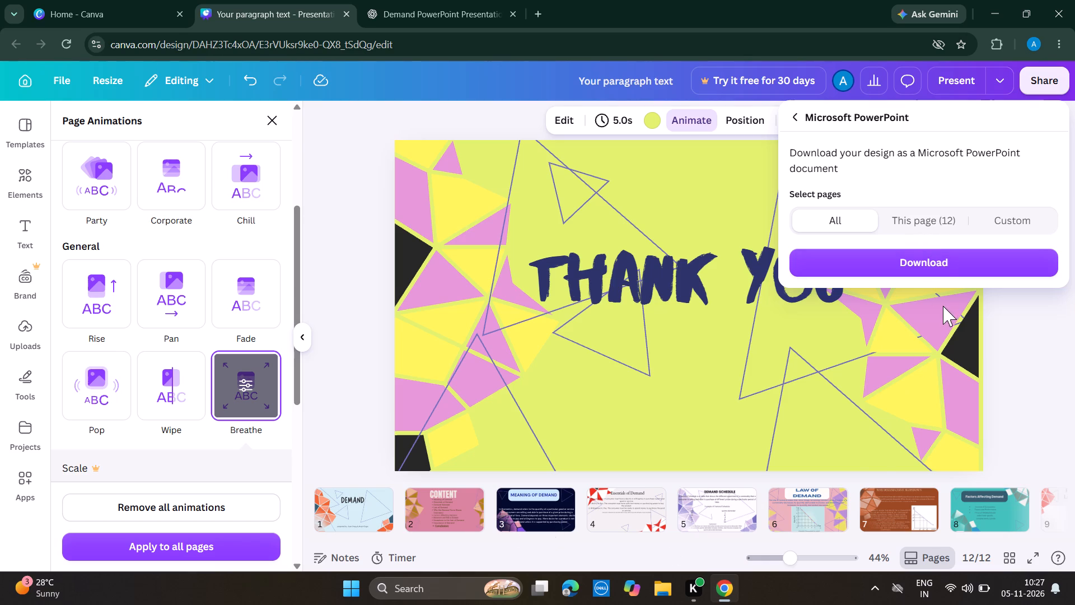
click(833, 213)
click(916, 260)
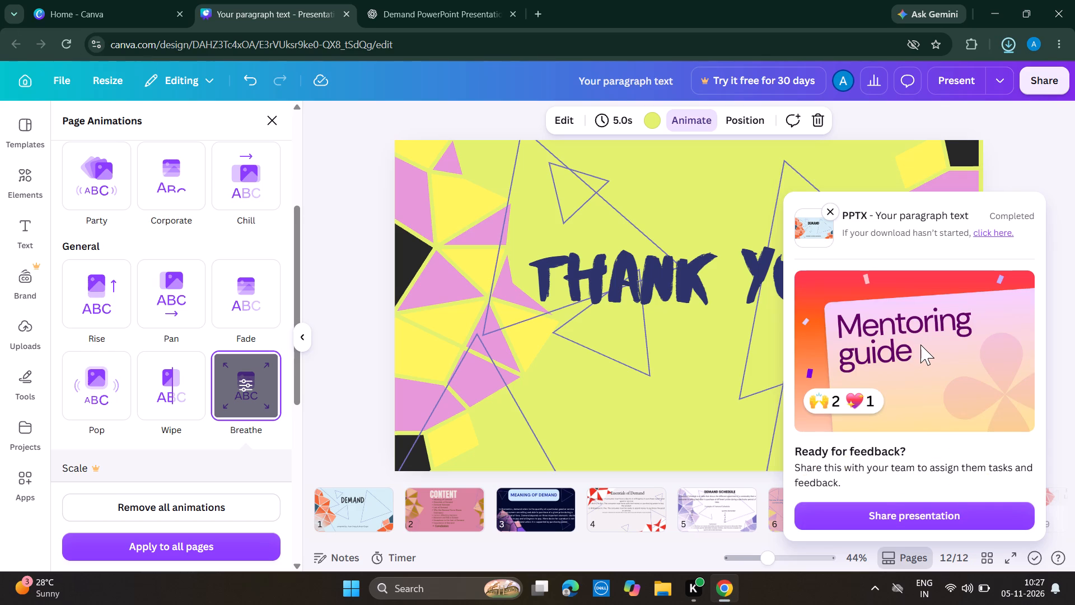
click(1035, 175)
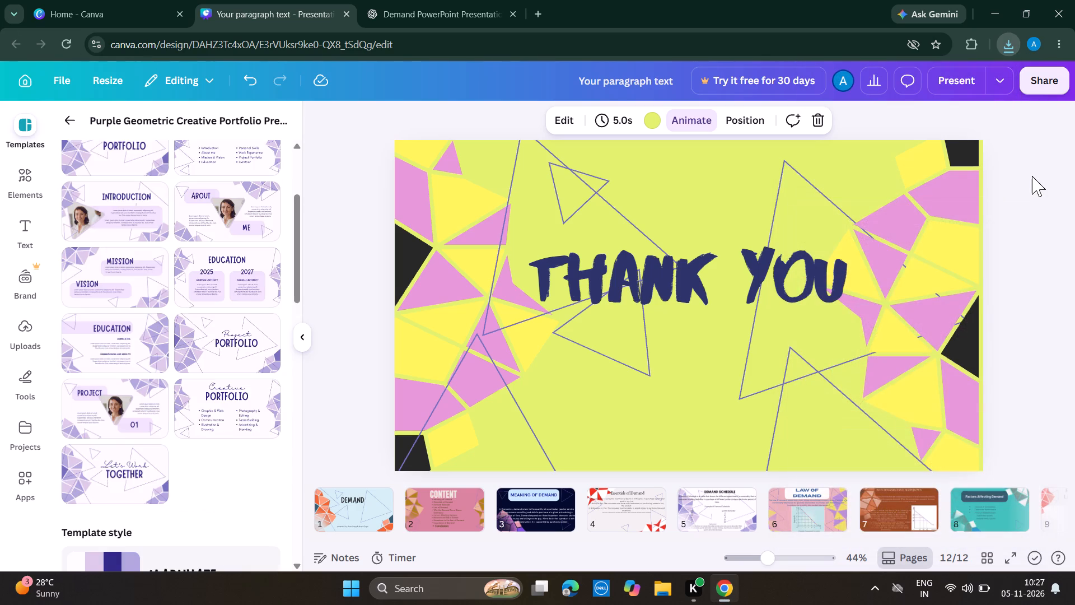
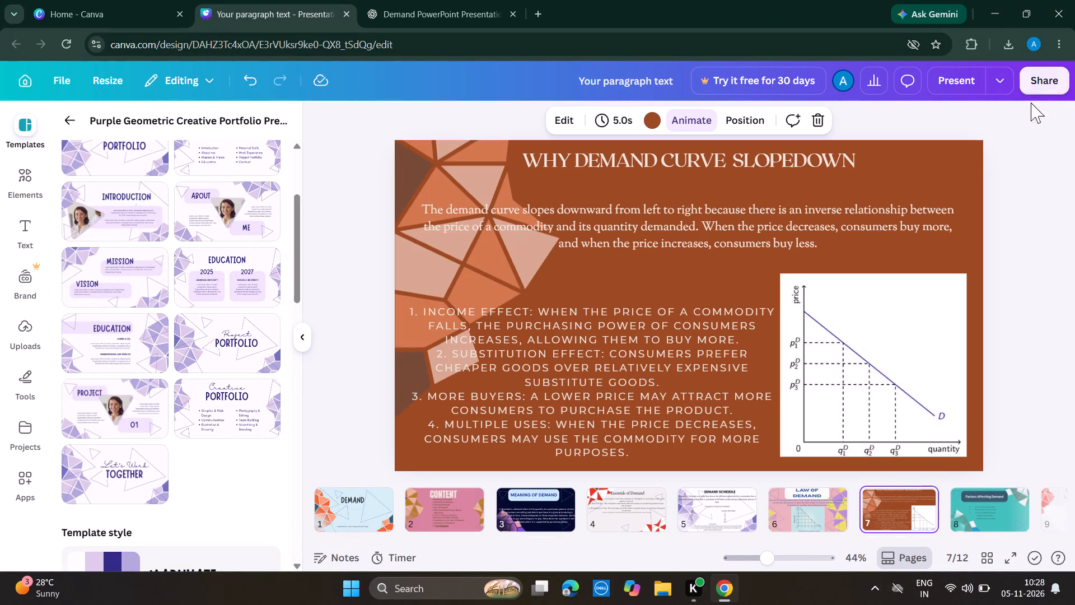
Go to page 5, Demand Schedule, to view it in the editor.
click(707, 492)
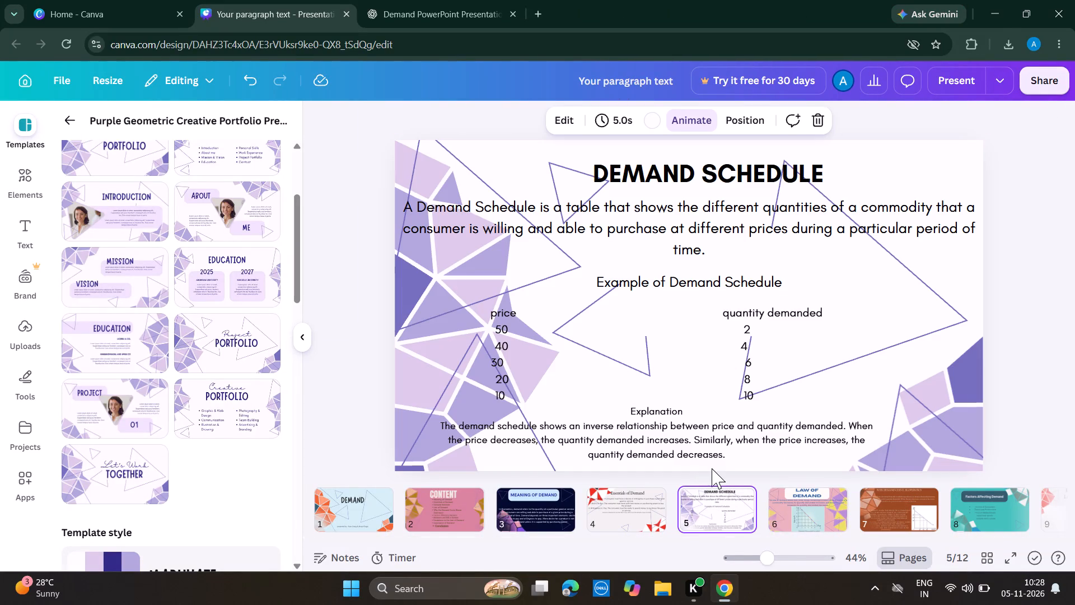
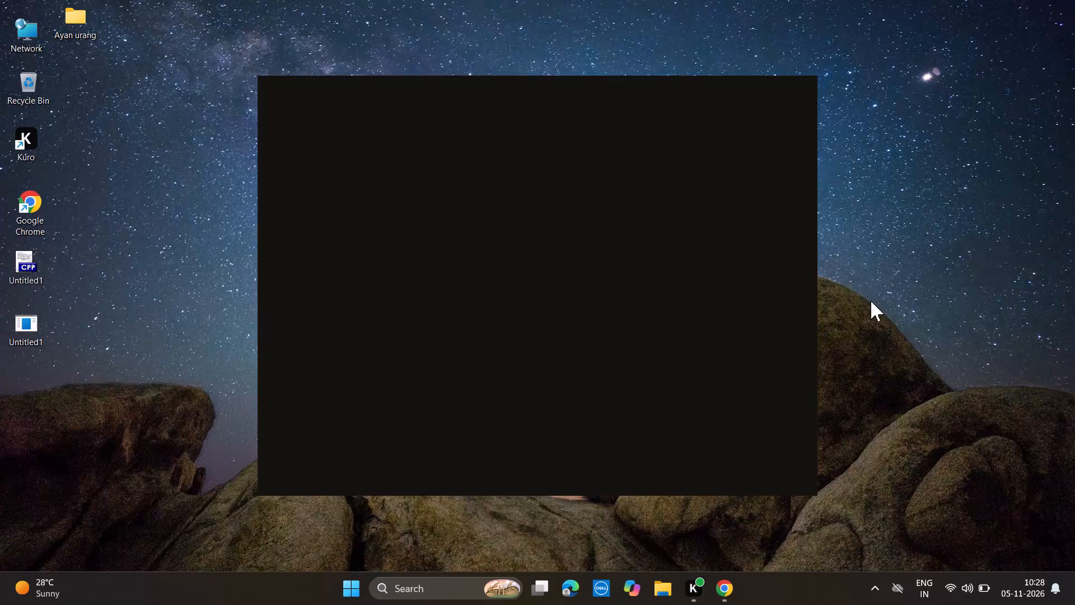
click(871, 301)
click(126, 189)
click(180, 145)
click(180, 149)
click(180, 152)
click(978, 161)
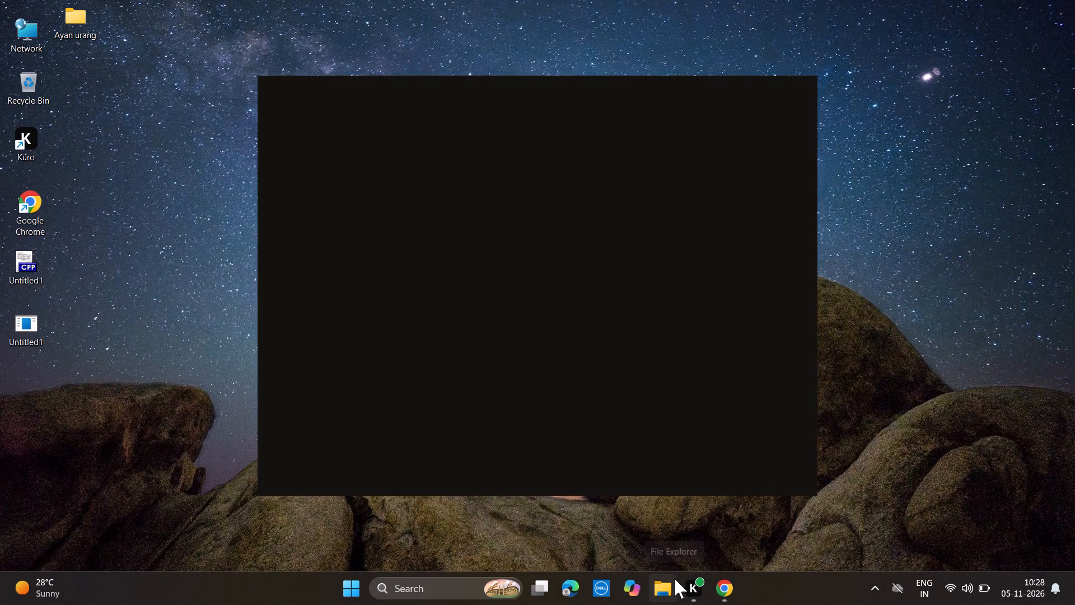
Open the downloaded presentation "Your paragraph text" from the Downloads folder in PowerPoint.
click(674, 578)
click(692, 586)
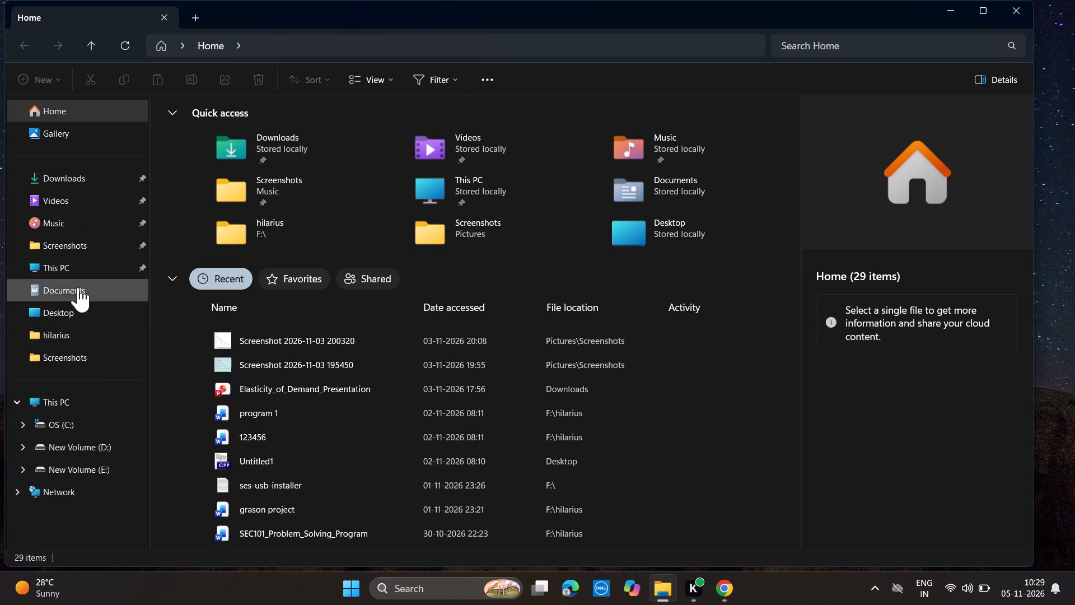
click(118, 186)
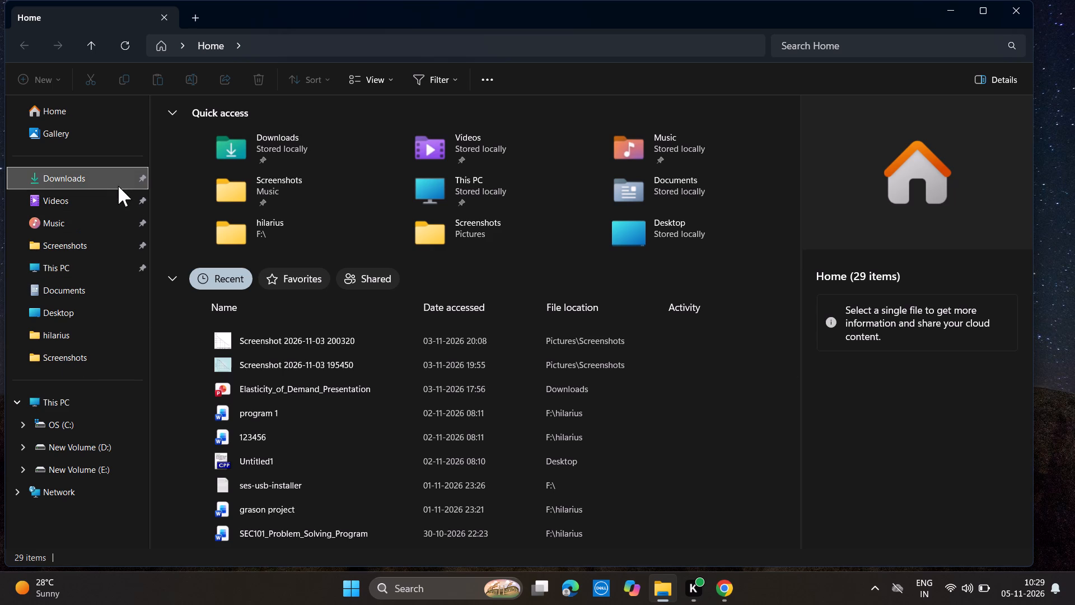
click(208, 164)
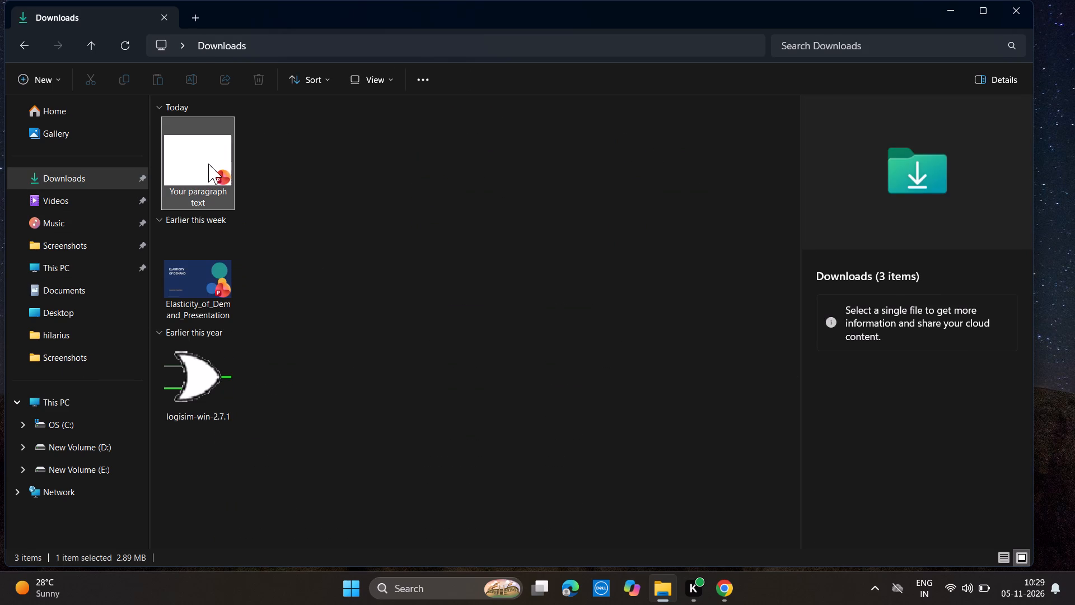
click(208, 164)
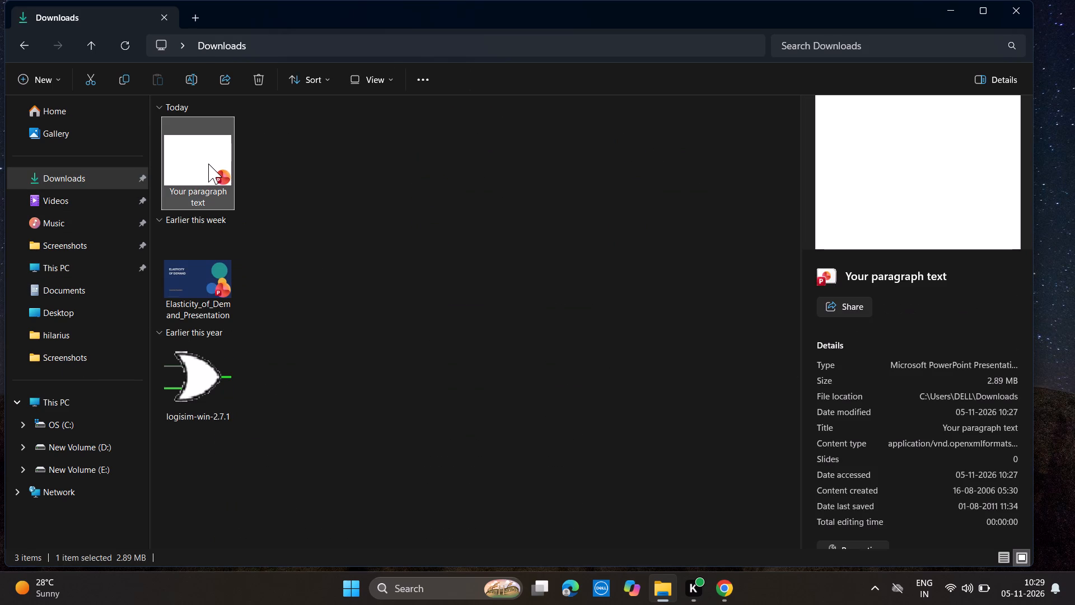
key(Return)
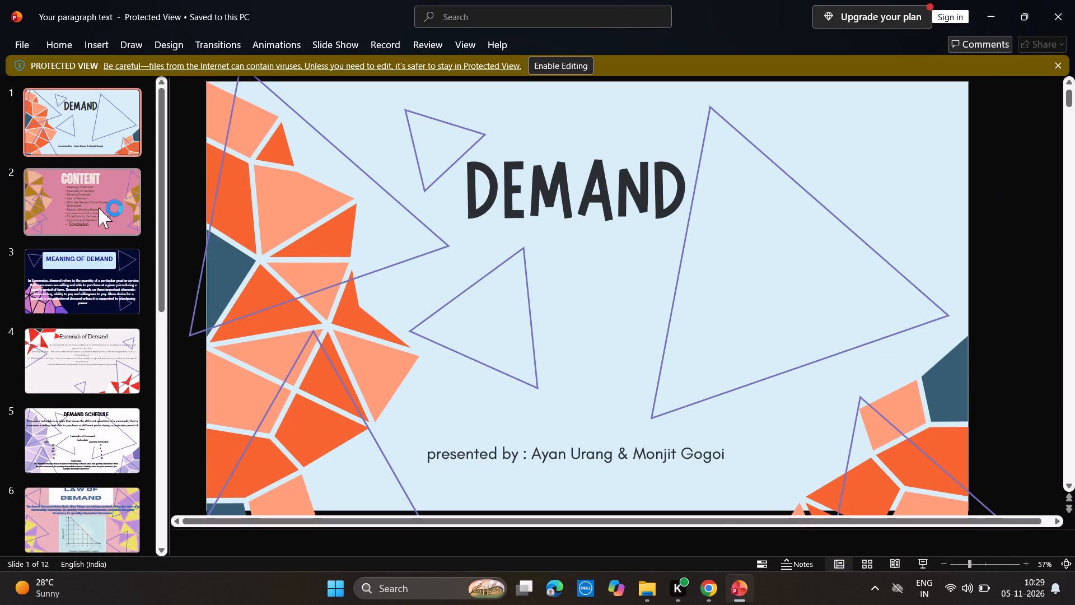
Look through the slides of the downloaded presentation from Content to Thank You to check how they were exported.
click(123, 212)
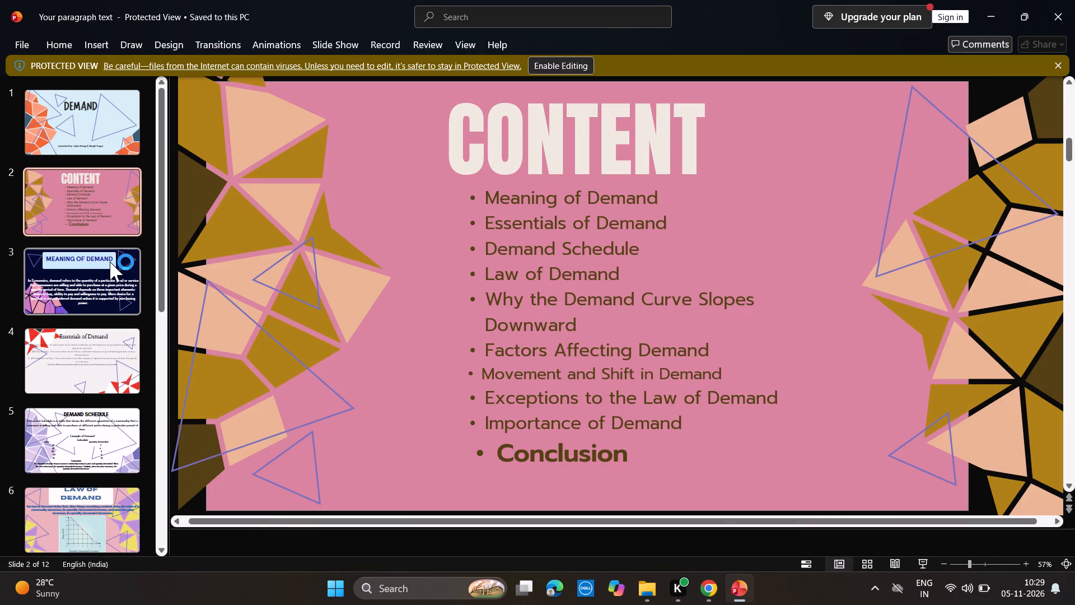
click(110, 262)
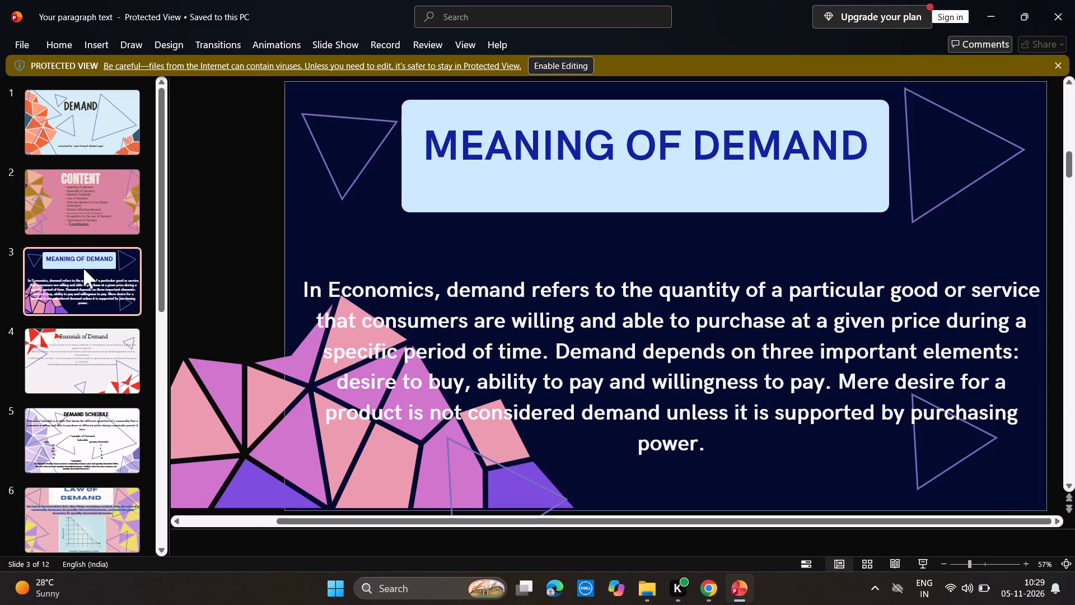
click(87, 356)
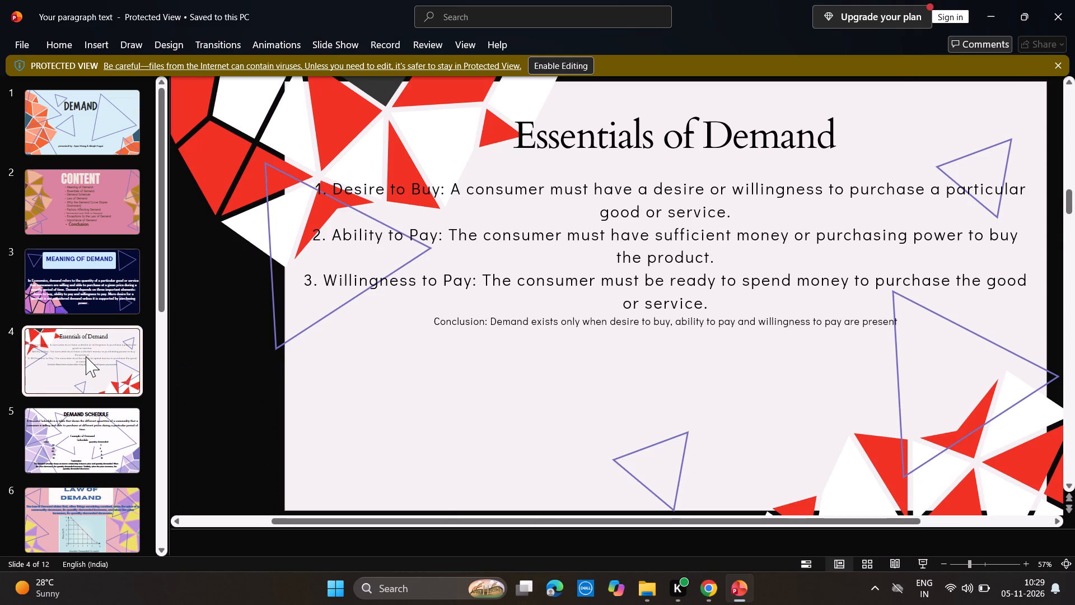
click(93, 432)
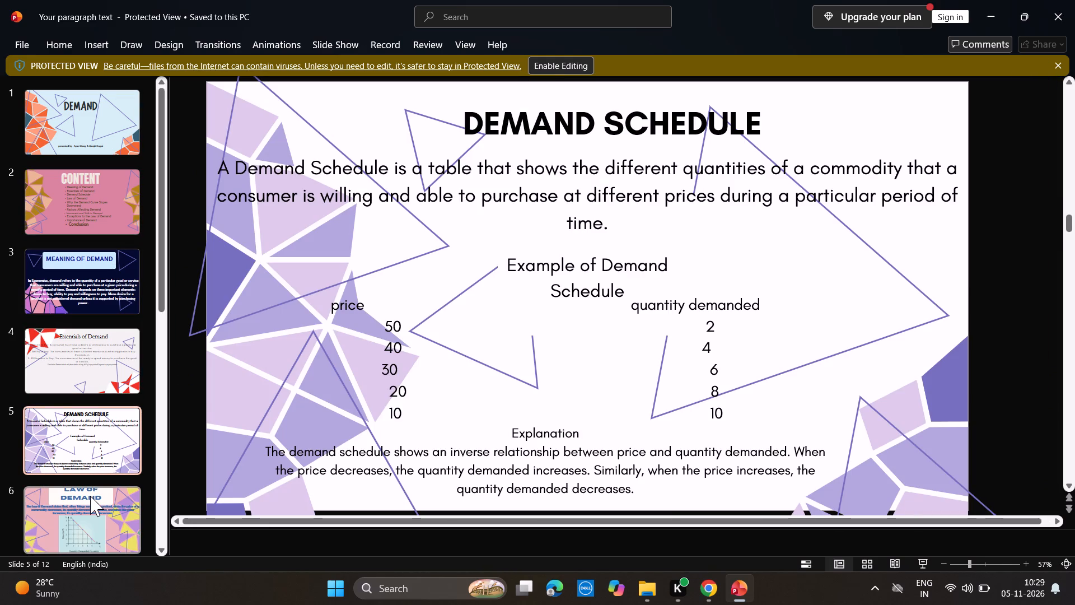
click(90, 496)
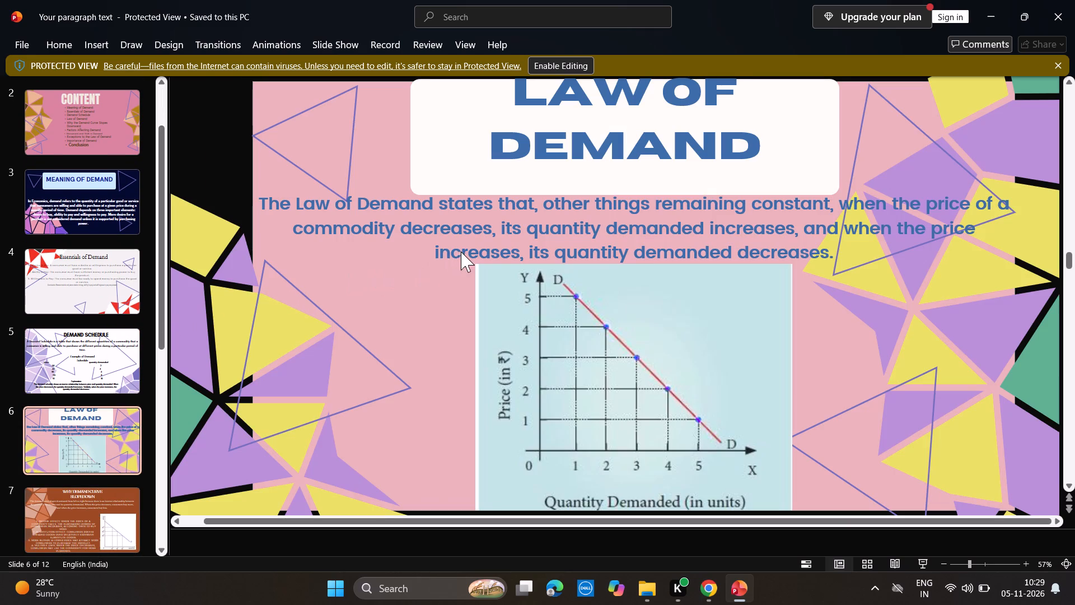
drag(165, 302, 157, 341)
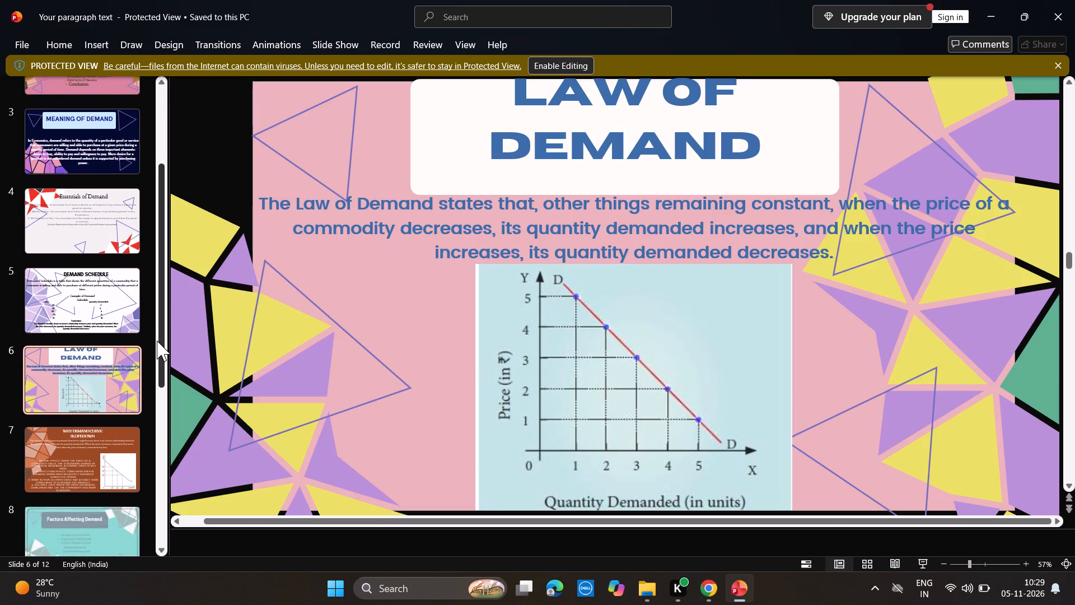
drag(157, 341, 157, 346)
click(111, 422)
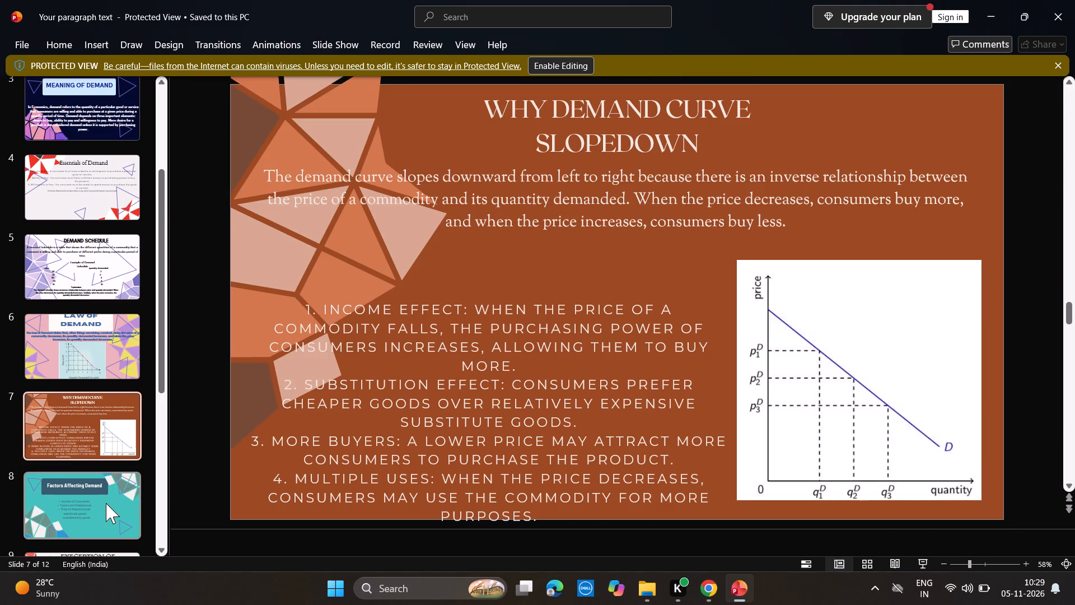
click(106, 503)
drag(162, 393, 144, 473)
click(136, 439)
click(109, 496)
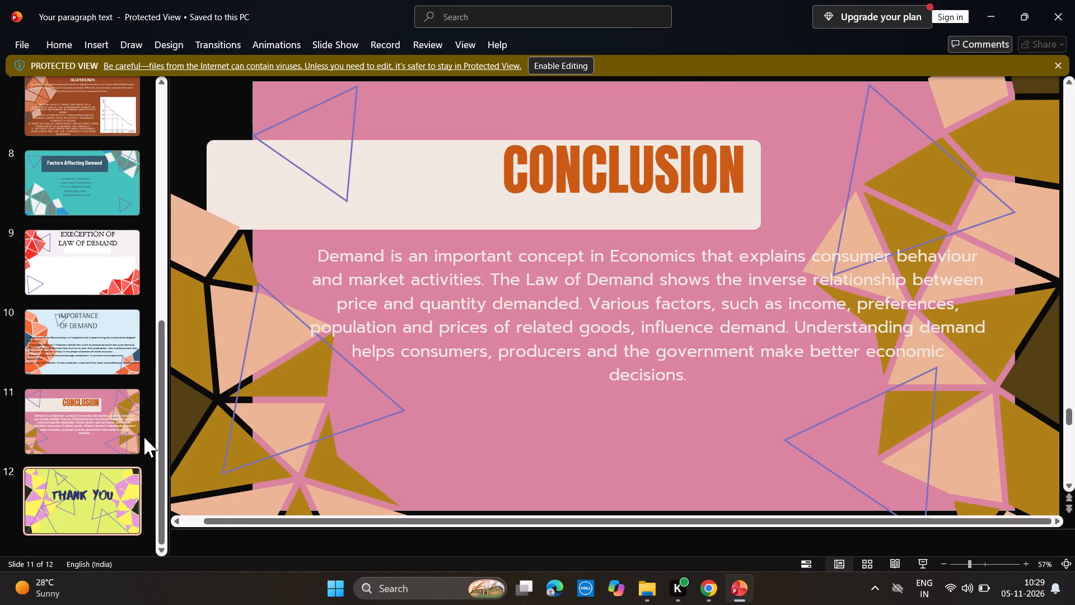
drag(165, 429, 156, 473)
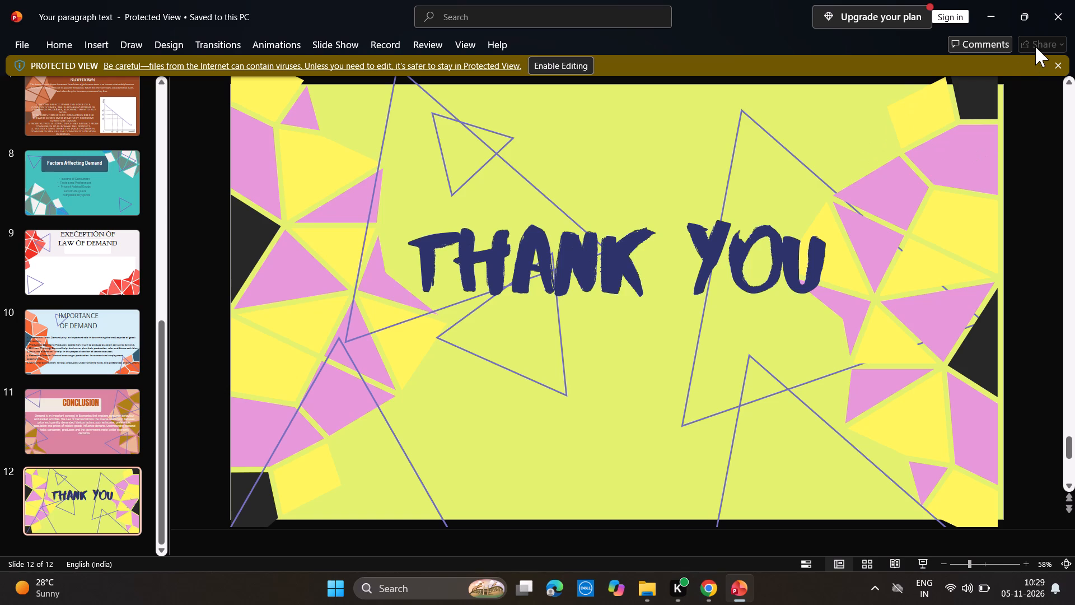
Enable editing for the presentation opened in Protected View.
click(548, 67)
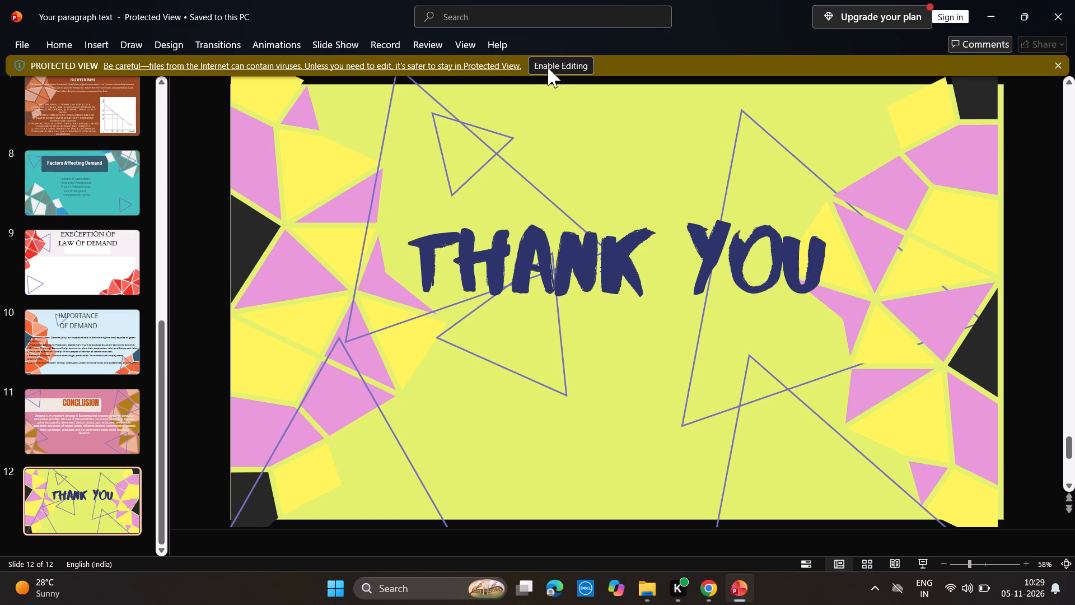
click(550, 68)
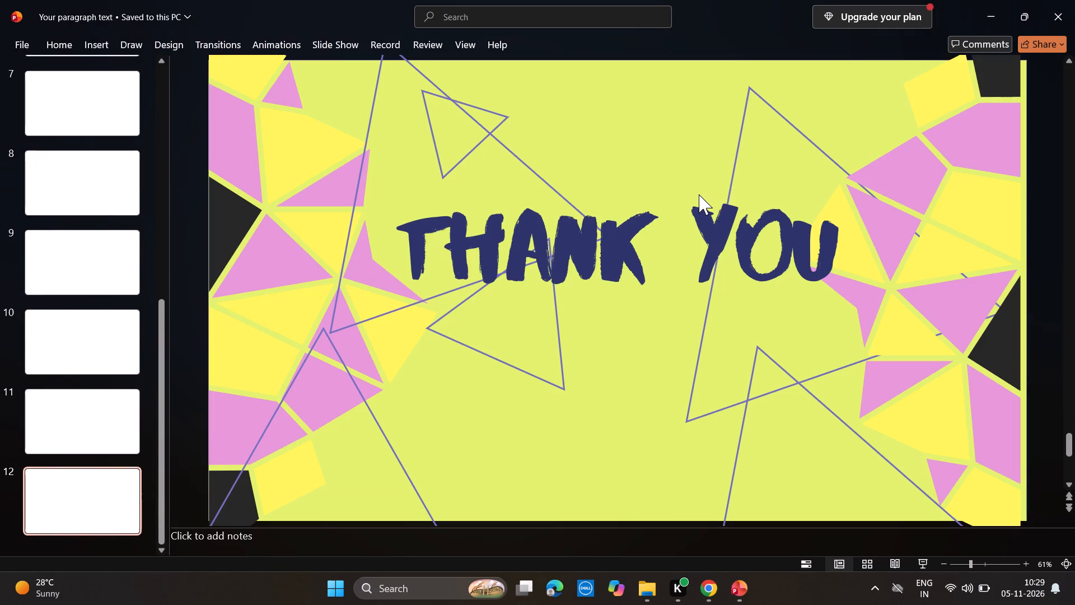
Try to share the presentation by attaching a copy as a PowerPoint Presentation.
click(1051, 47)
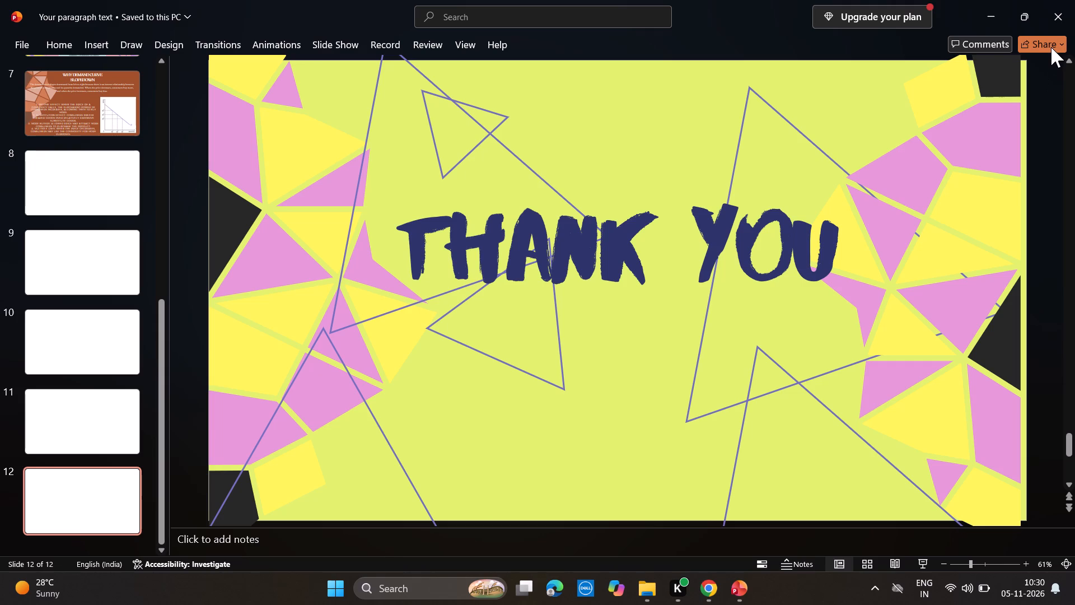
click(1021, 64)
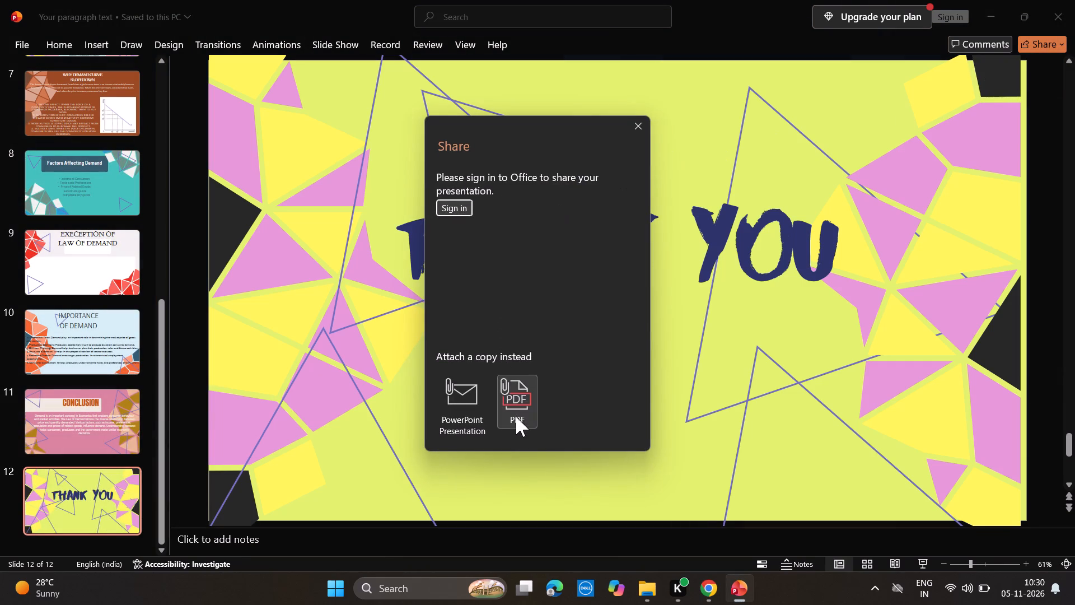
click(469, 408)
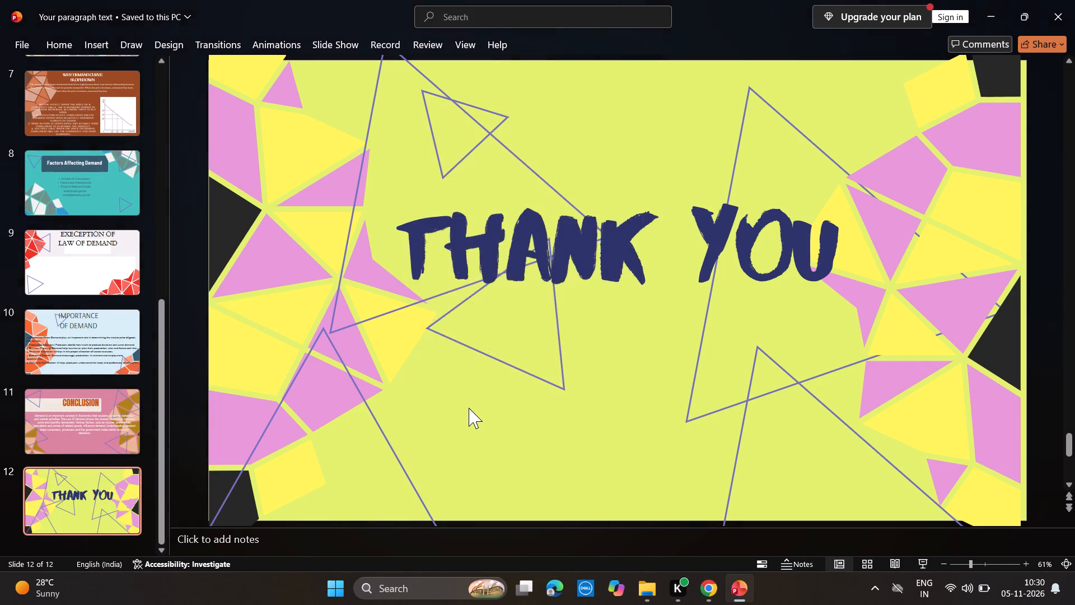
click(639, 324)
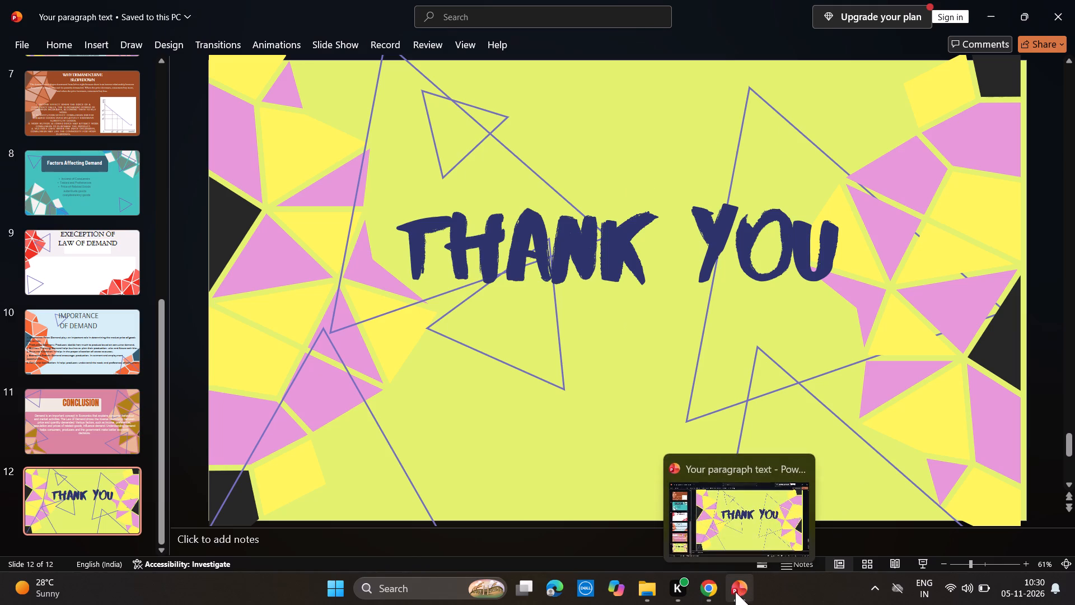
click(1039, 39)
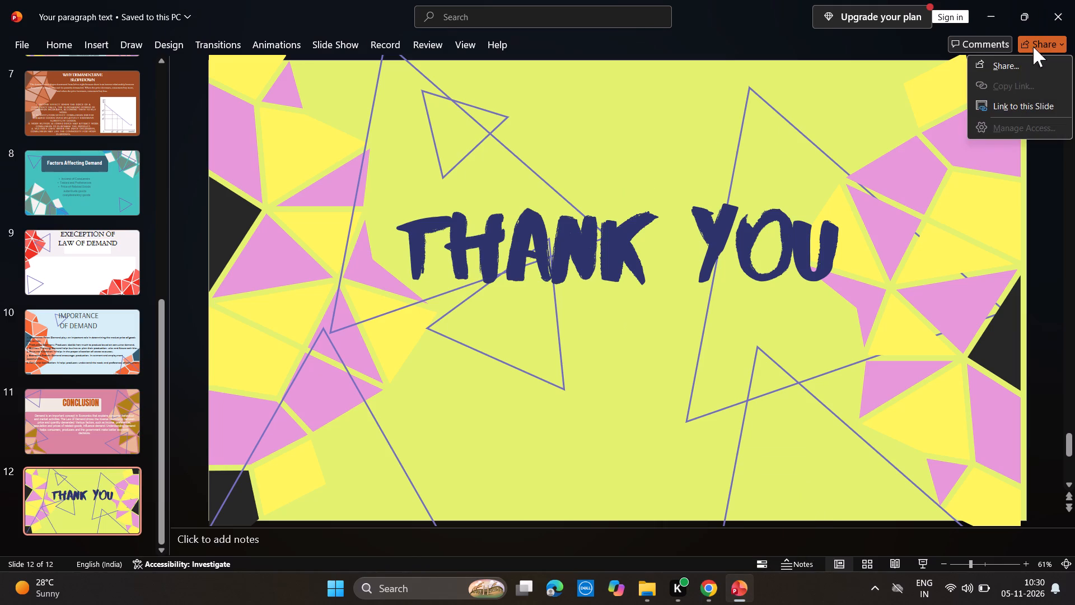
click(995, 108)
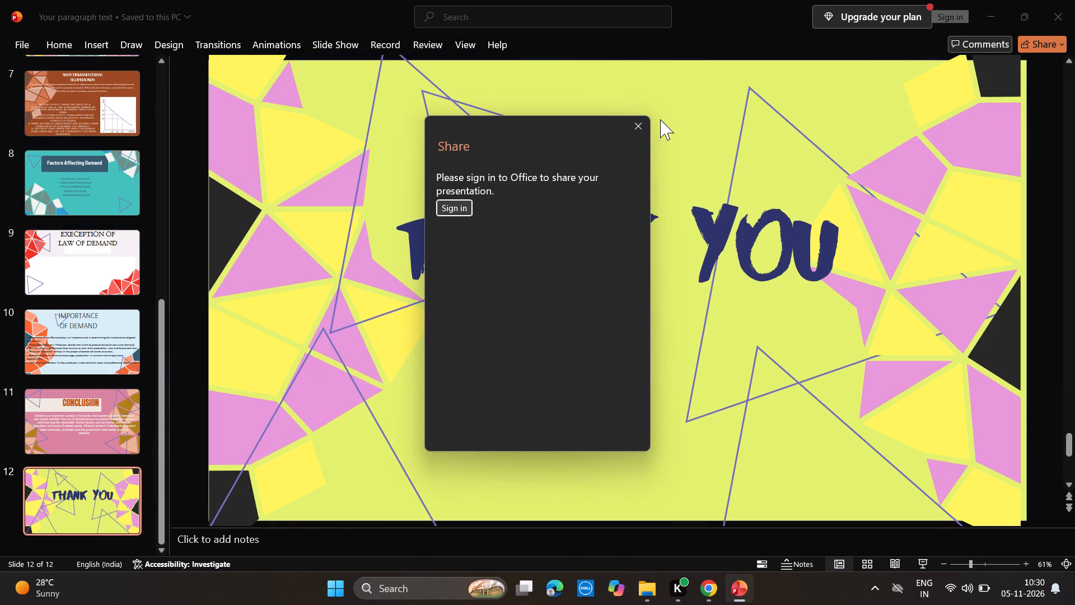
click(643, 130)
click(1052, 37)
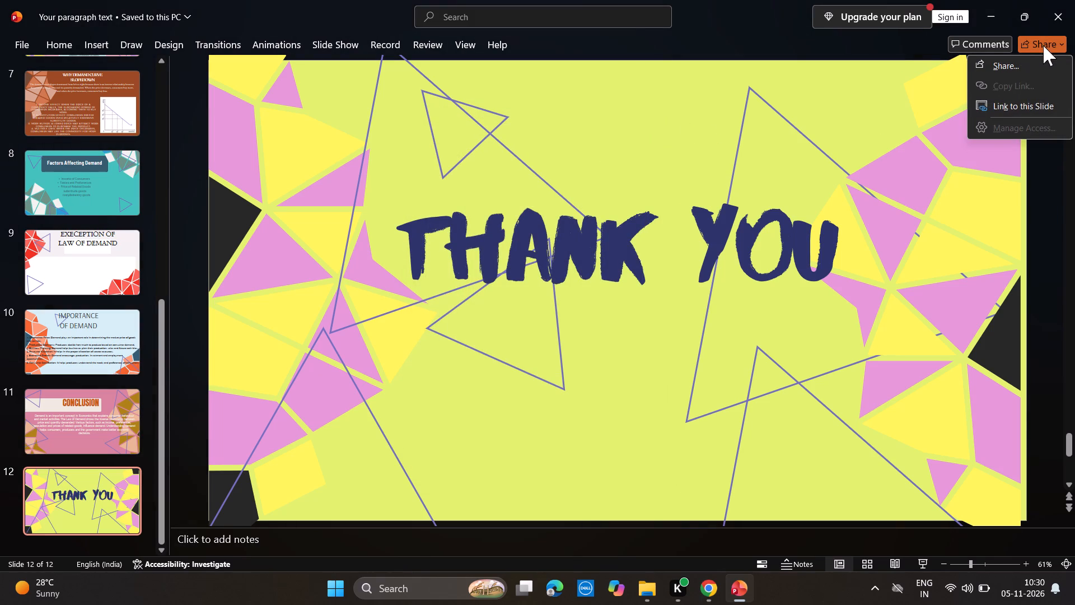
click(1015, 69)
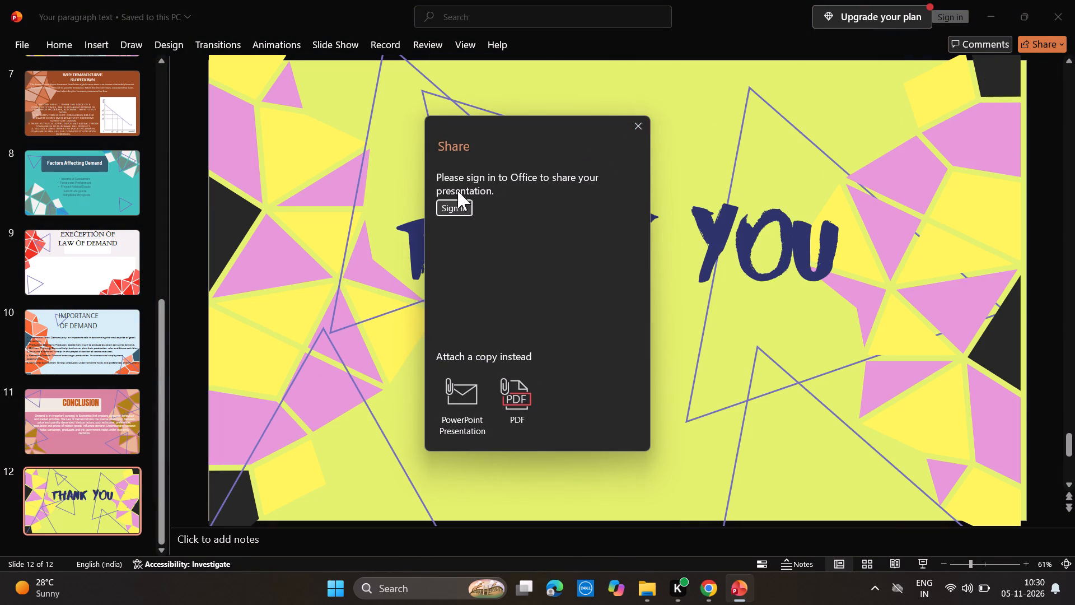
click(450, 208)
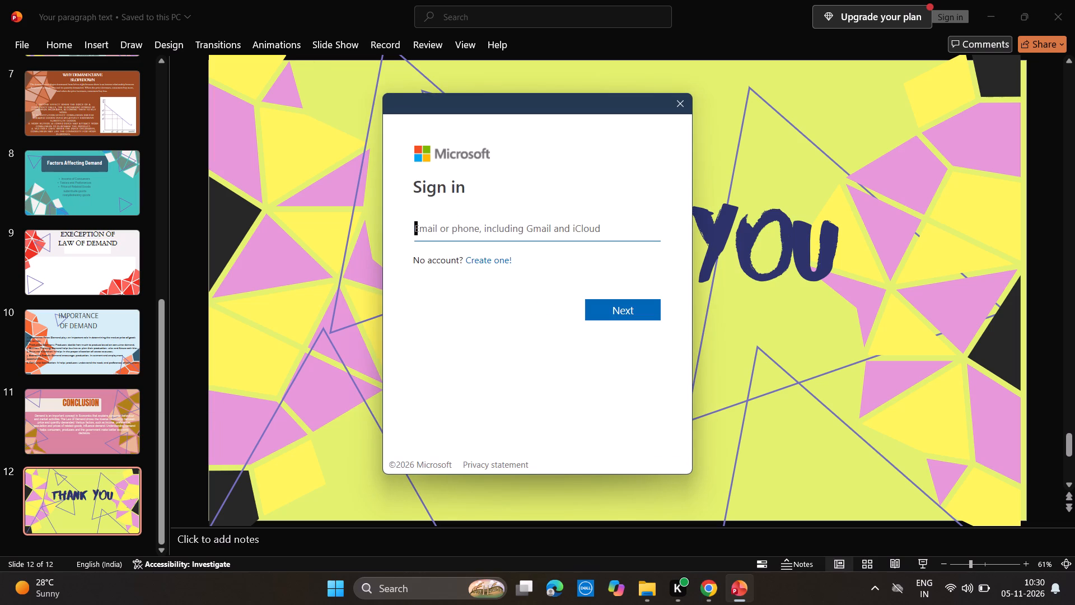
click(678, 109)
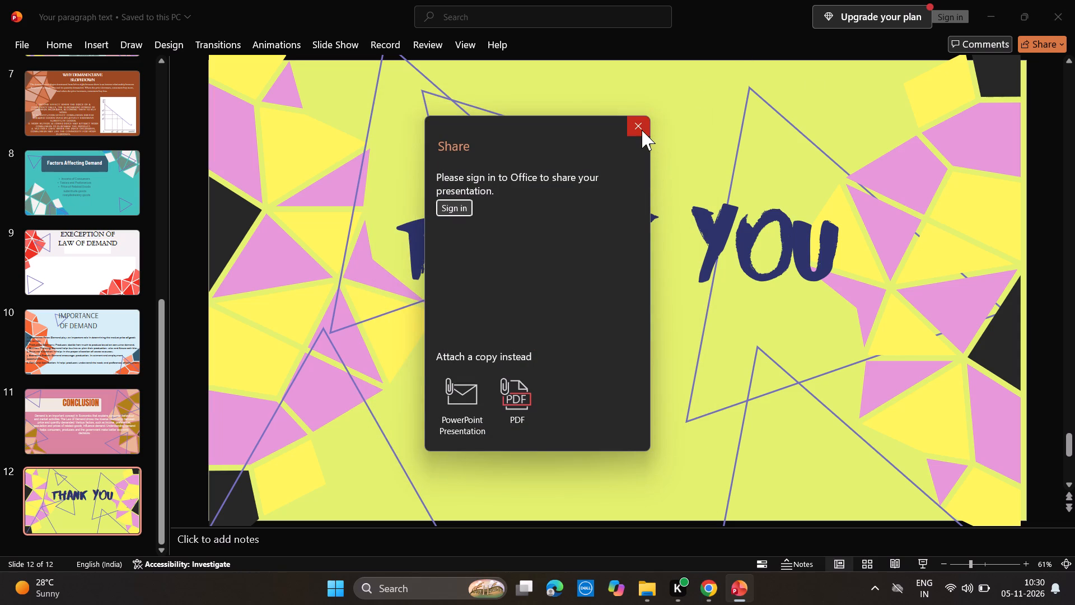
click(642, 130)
Close the presentation and return to the Downloads folder.
click(1054, 16)
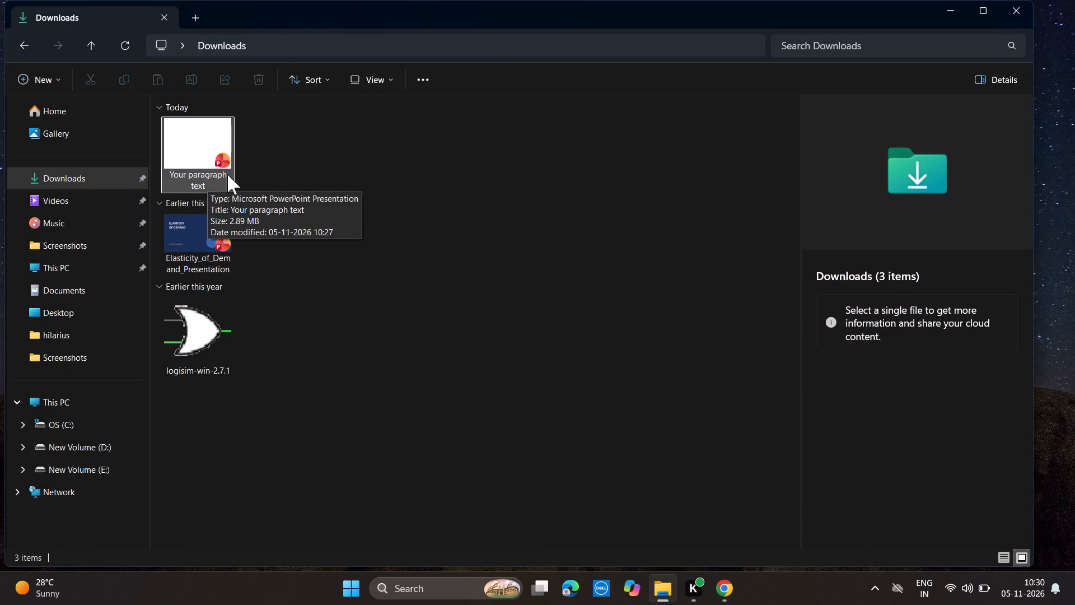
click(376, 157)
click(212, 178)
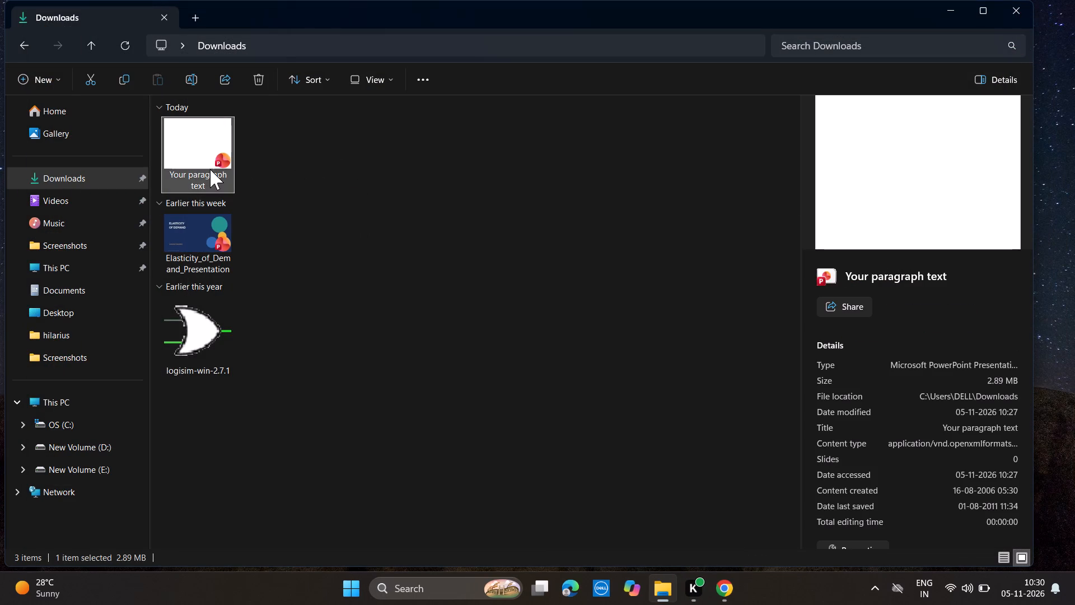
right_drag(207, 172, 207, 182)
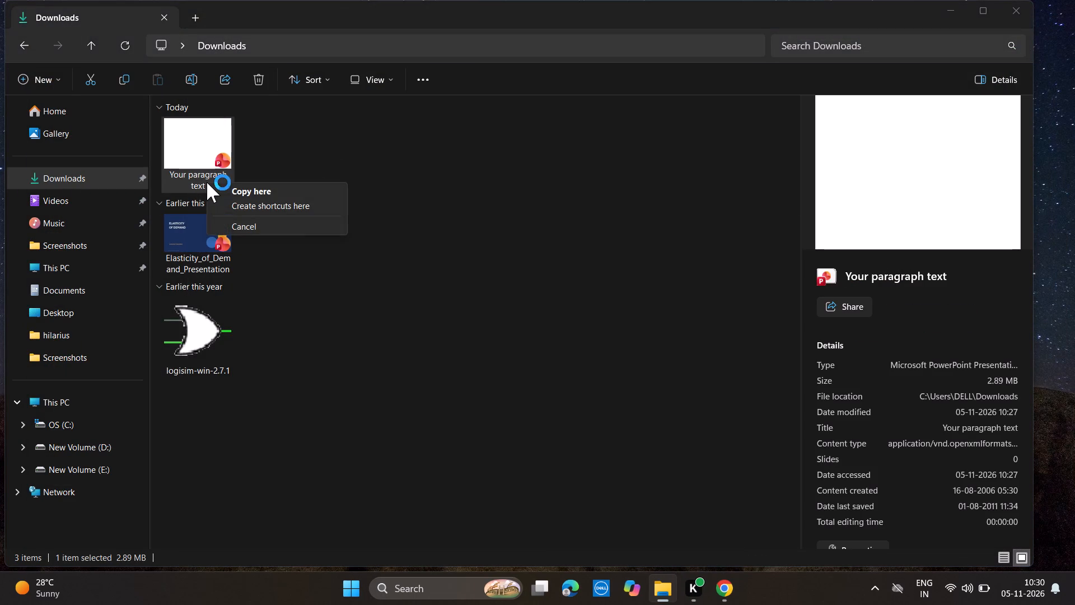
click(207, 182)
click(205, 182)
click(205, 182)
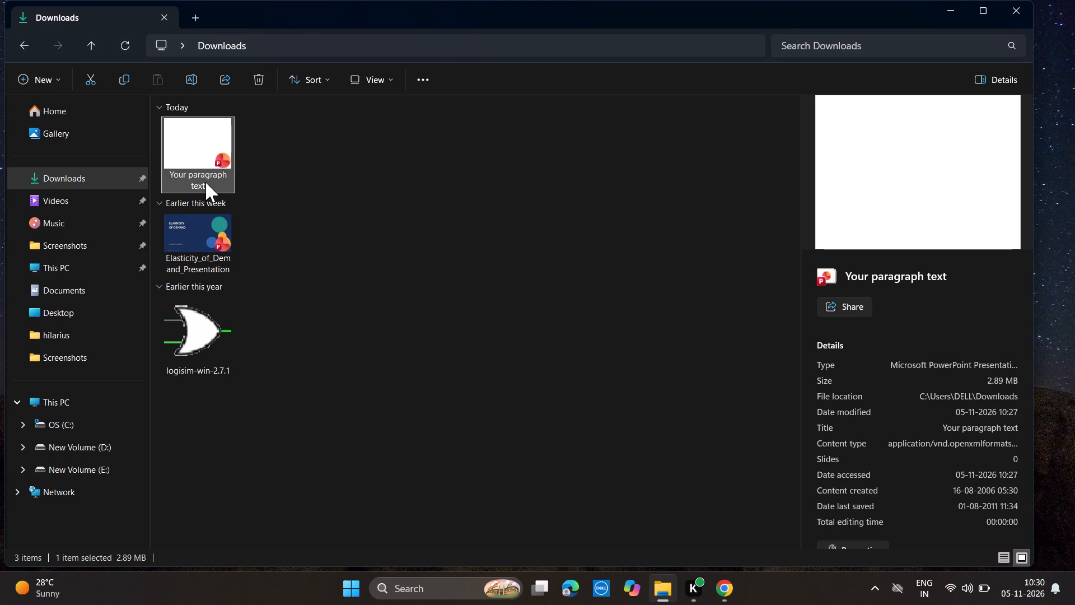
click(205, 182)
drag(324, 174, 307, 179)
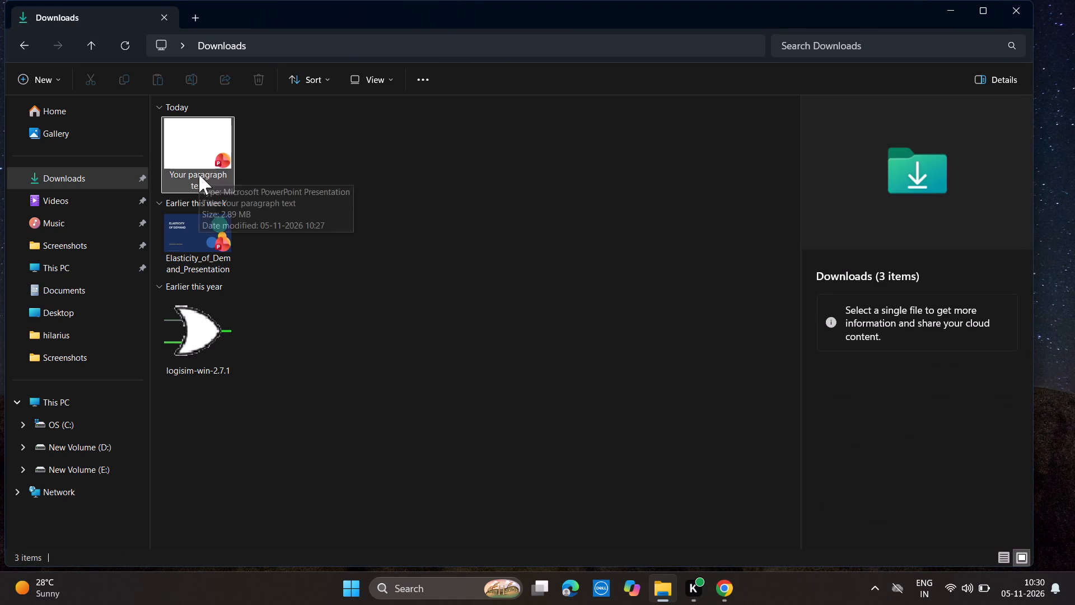
Rename the downloaded PowerPoint file "Your paragraph text" in the Downloads folder as "demand presentation".
click(199, 174)
click(198, 174)
drag(169, 171, 160, 171)
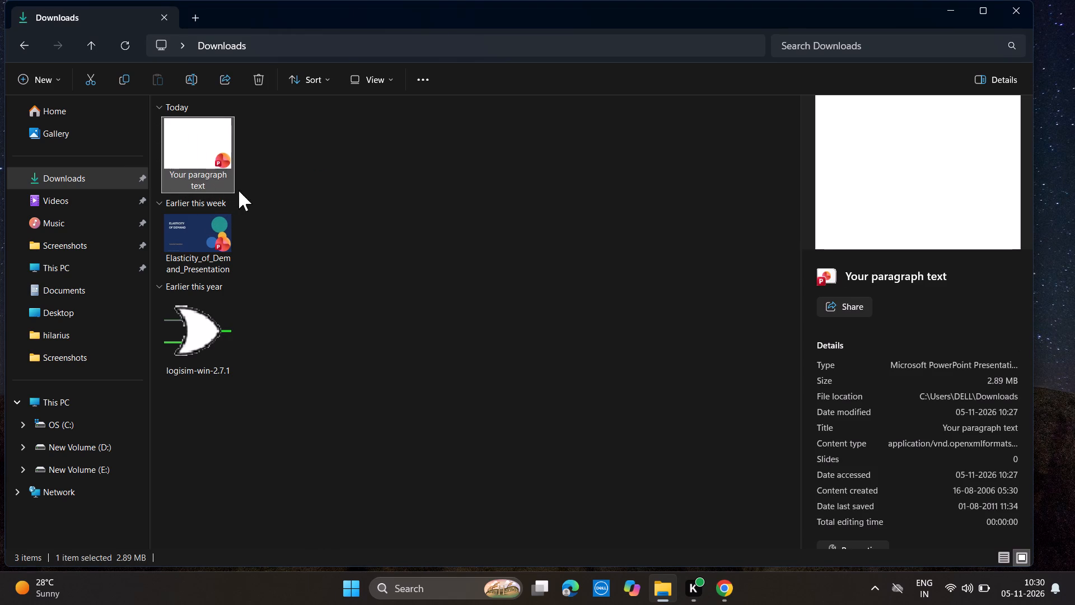
triple_click(209, 170)
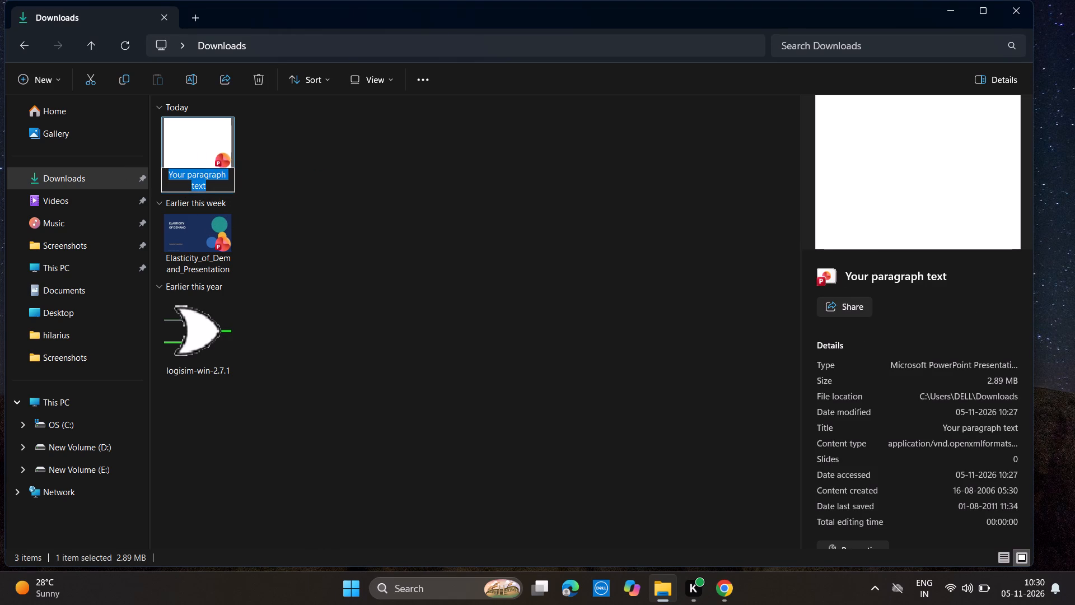
key(BackSpace)
key(BackSpace)
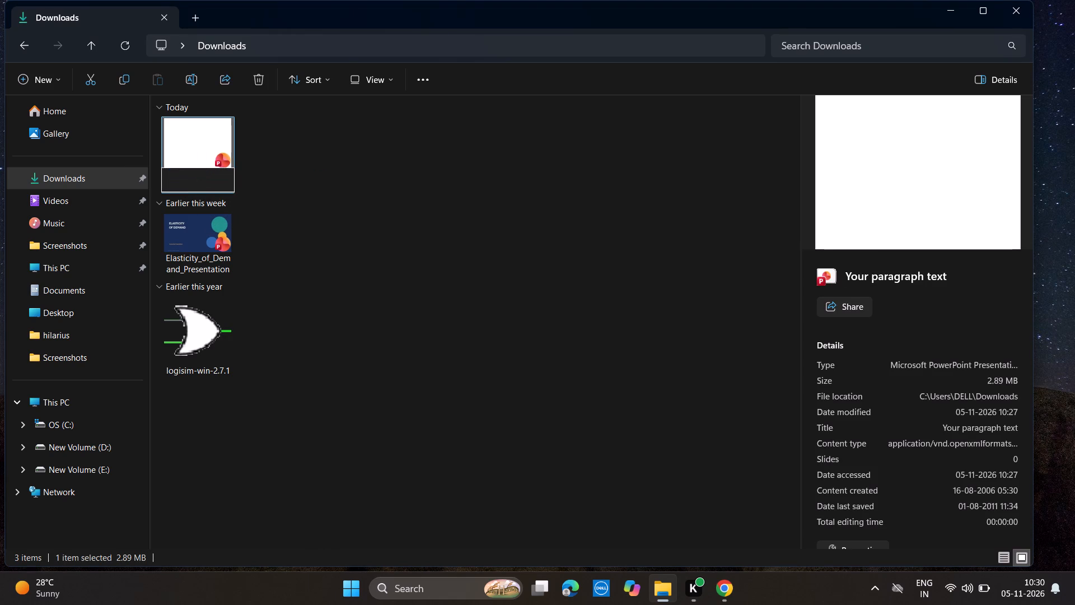
text(demand)
key(space)
text(presentatio)
key(n)
key(Return)
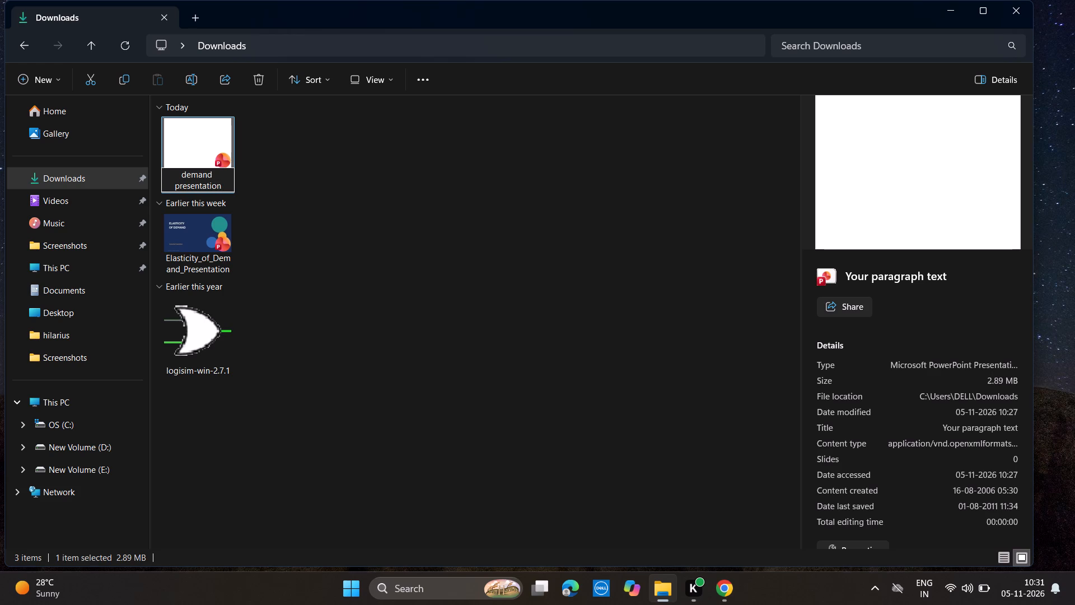
click(621, 279)
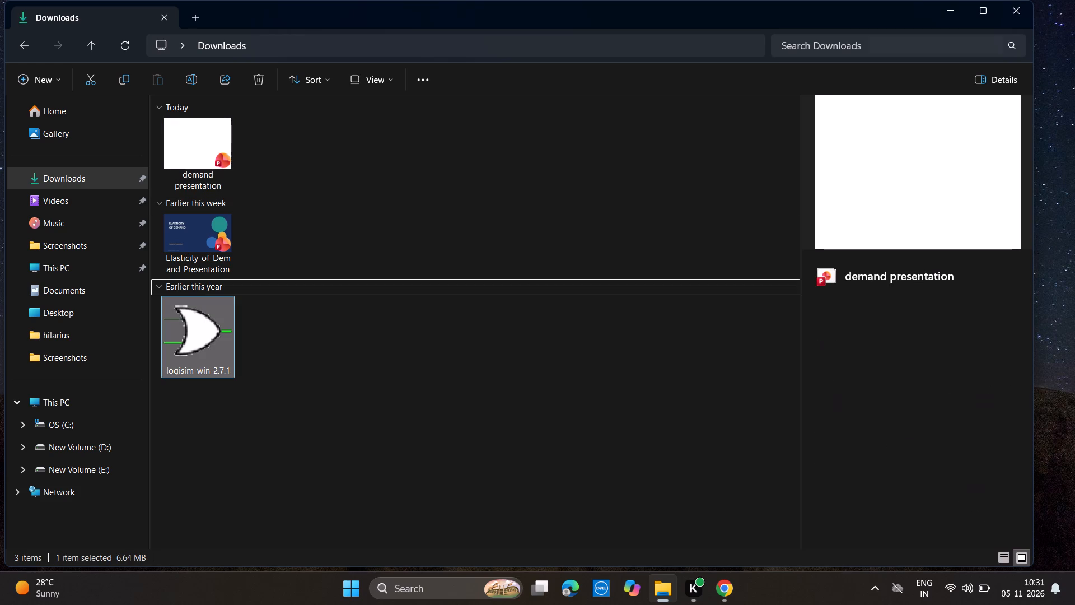